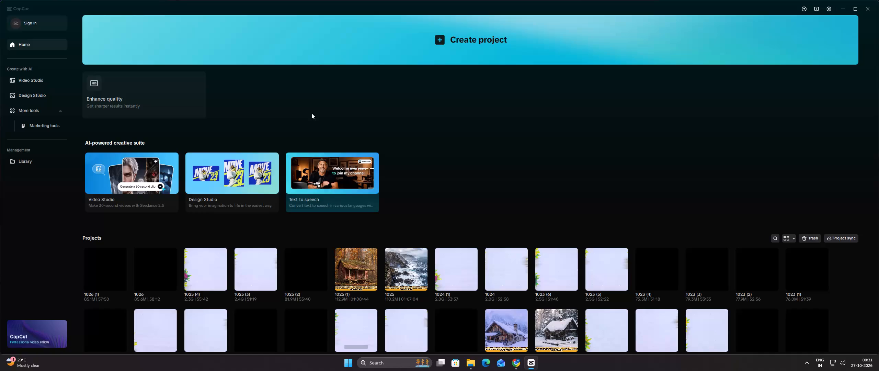
Create a new video project.
left_click(391, 72)
double_click(422, 52)
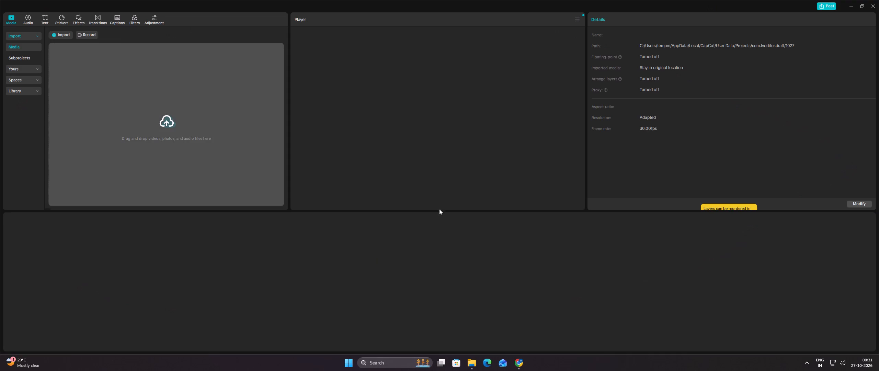
Import the video file 1 from the D: drive into the project media.
left_click(157, 136)
left_click(169, 130)
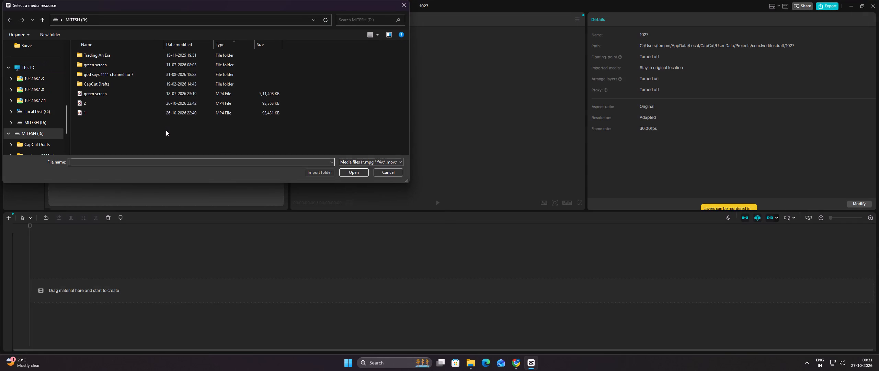
double_click(109, 113)
double_click(114, 166)
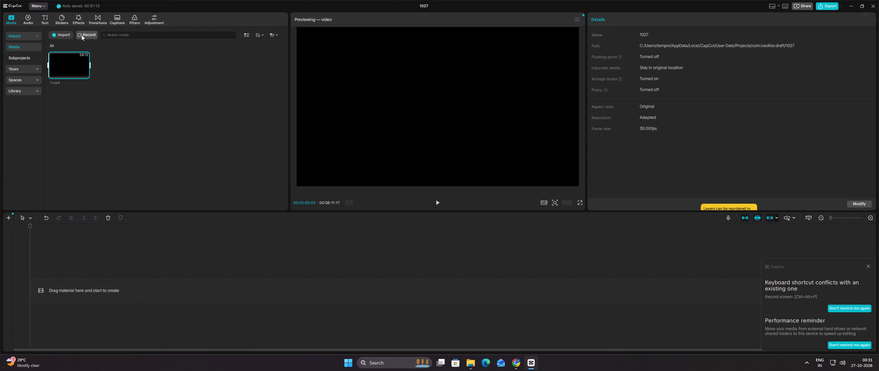
Import the video file 1 from the Downloads folder into the project media.
left_click(59, 35)
left_click(78, 49)
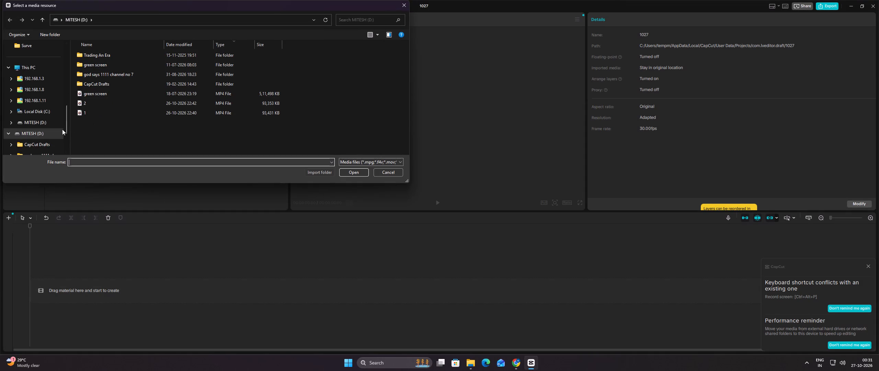
scroll(57, 129, "up", 4)
left_click(44, 93)
left_click(45, 102)
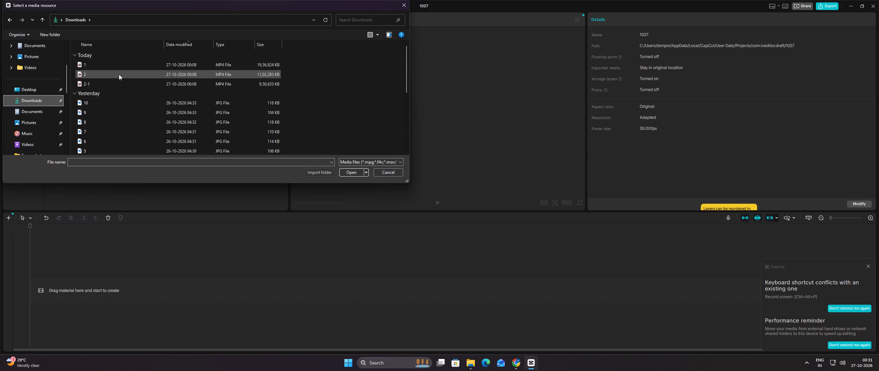
double_click(114, 64)
left_click(96, 116)
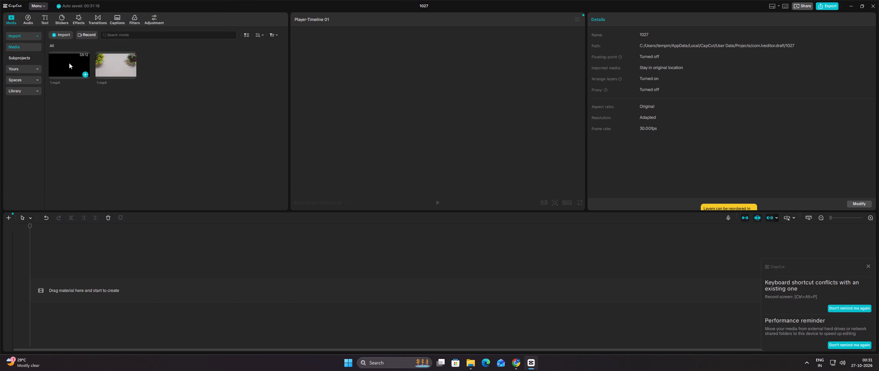
Put only the black 1.mp4's audio on the timeline by extracting it and deleting its video clip.
left_click_drag(69, 63, 57, 290)
right_click(112, 290)
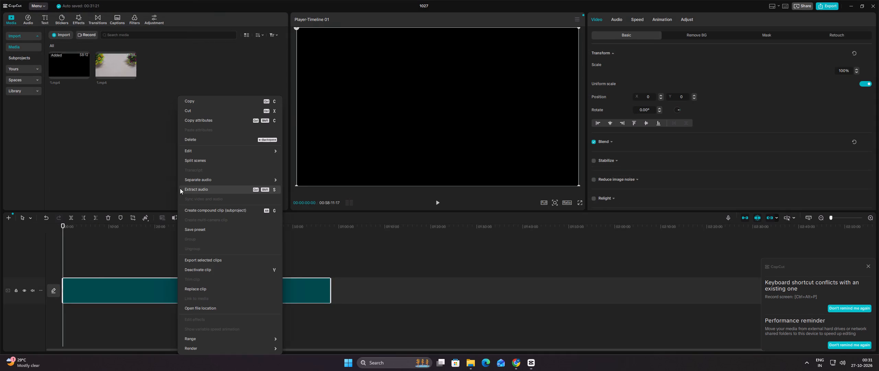
left_click(208, 188)
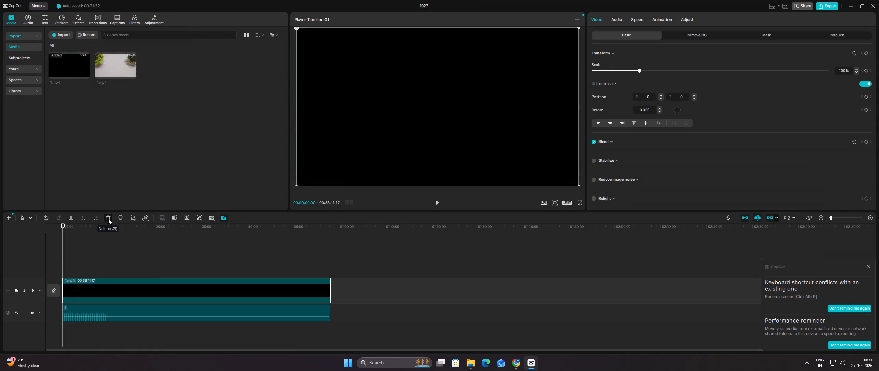
left_click(108, 218)
Set the project's aspect ratio to 16:9 and dismiss the notification.
left_click(566, 201)
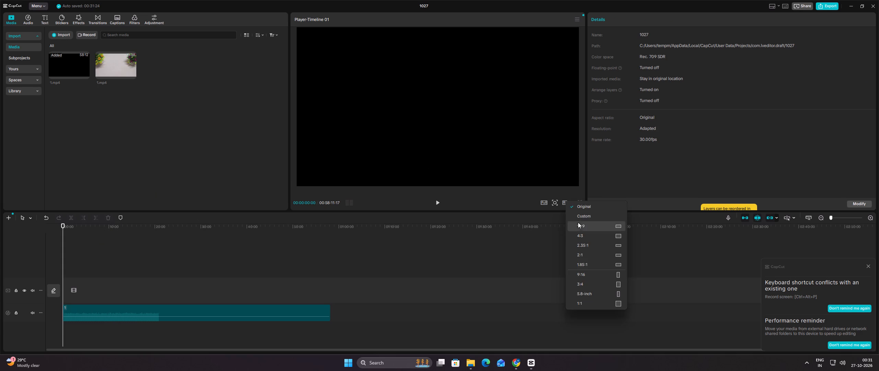
left_click(580, 224)
left_click(868, 267)
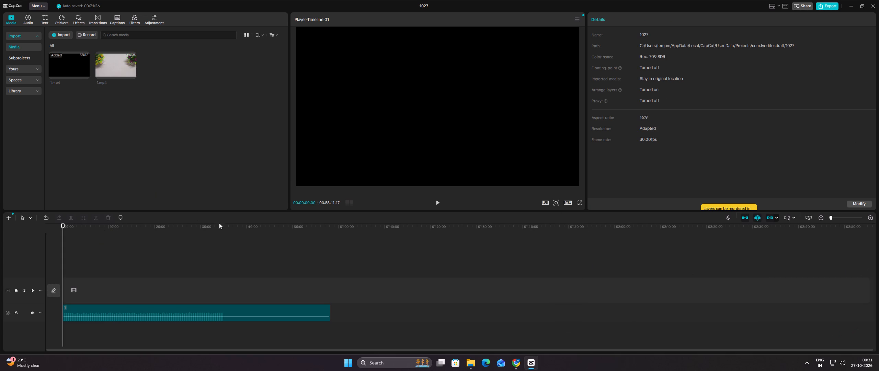
Place the flower-background 1.mp4 at the timeline's start on a track above the main track.
left_click_drag(120, 64, 47, 266)
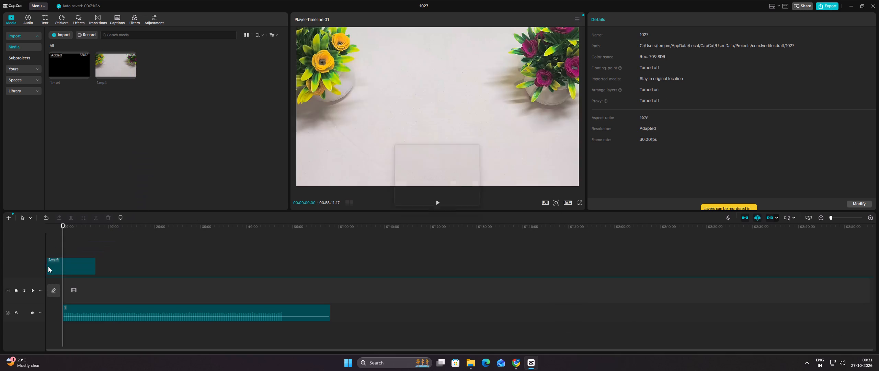
left_click(448, 203)
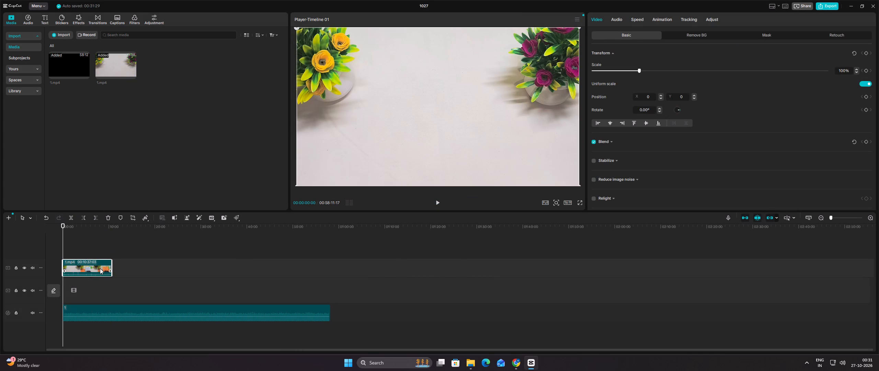
Mute the flower-background clip by lowering its volume to the minimum.
left_click(623, 15)
left_click_drag(620, 71, 563, 75)
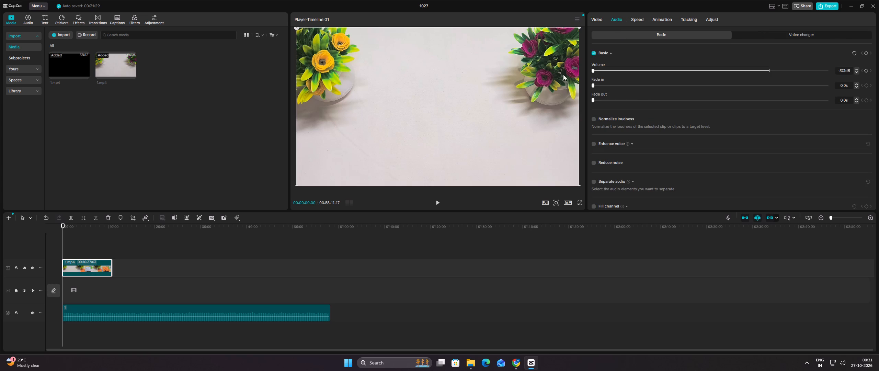
left_click_drag(563, 75, 558, 75)
Trim about 12 seconds off the beginning of the flower-background clip and move it back to the timeline's start.
scroll(258, 275, "up", 6, "ctrl")
scroll(271, 268, "down", 1, "ctrl")
scroll(273, 267, "up", 8, "ctrl")
scroll(286, 262, "down", 1, "ctrl")
scroll(282, 259, "up", 4, "ctrl")
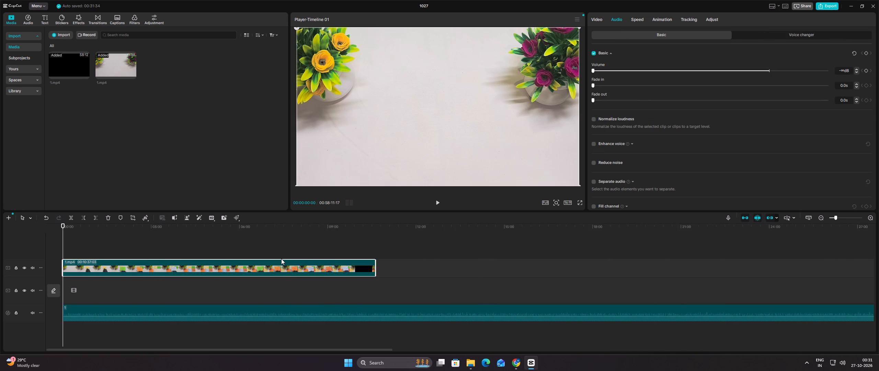
scroll(281, 259, "up", 2, "ctrl")
scroll(243, 245, "down", 1, "ctrl")
scroll(243, 245, "up", 3, "ctrl")
left_click(65, 247)
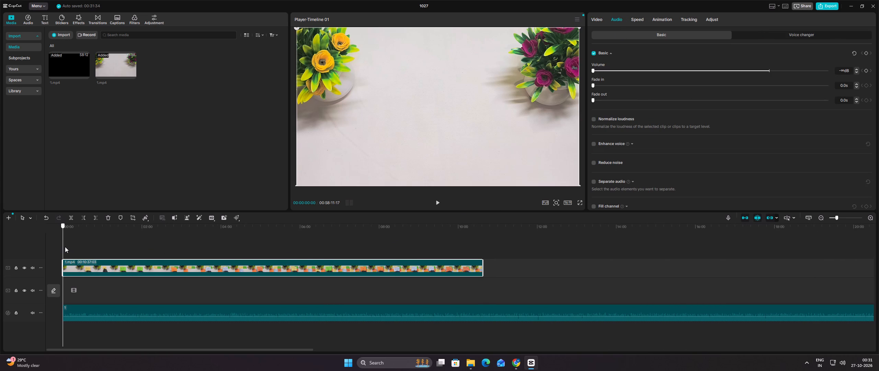
left_click_drag(65, 247, 70, 245)
left_click(83, 267)
left_click(80, 214)
left_click_drag(96, 273, 66, 272)
Split the flower-background clip at about 00:01:06 and move the remainder onto a new track above, starting at about 2:43.
left_click(65, 242)
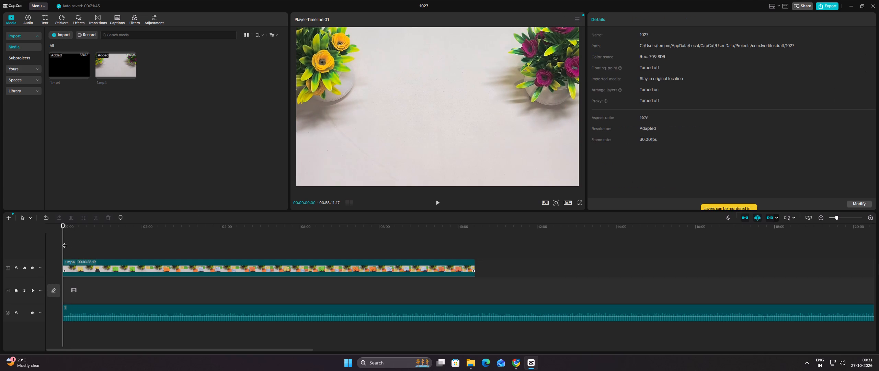
left_click_drag(65, 242, 65, 240)
left_click_drag(65, 240, 61, 241)
left_click(52, 243)
left_click_drag(62, 244, 83, 249)
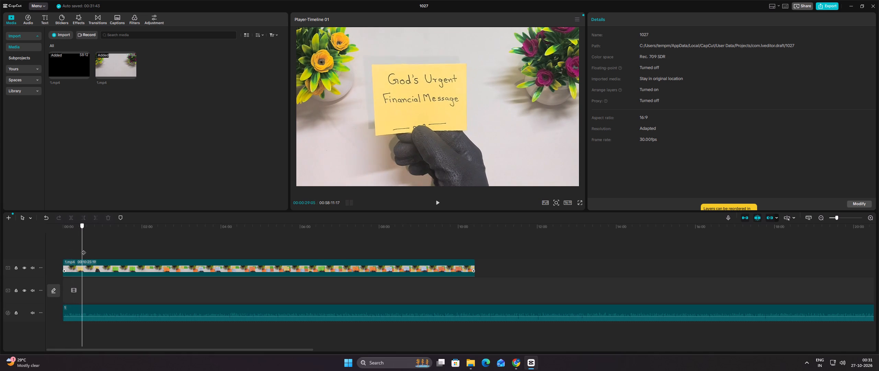
left_click_drag(83, 249, 104, 247)
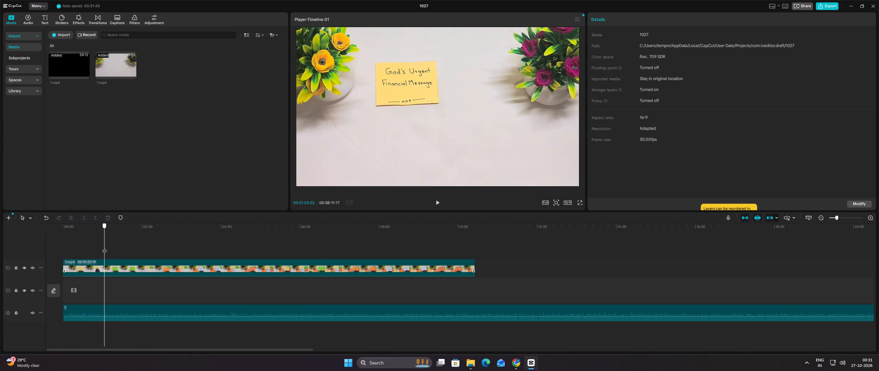
left_click_drag(104, 247, 106, 249)
left_click(105, 268)
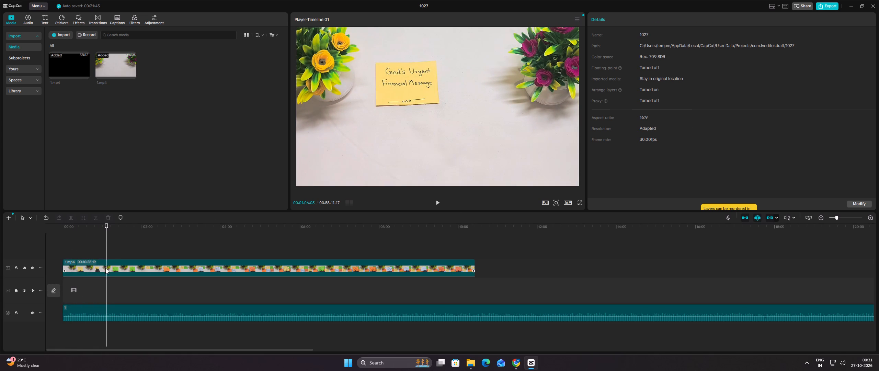
left_click(70, 215)
left_click_drag(142, 272, 206, 247)
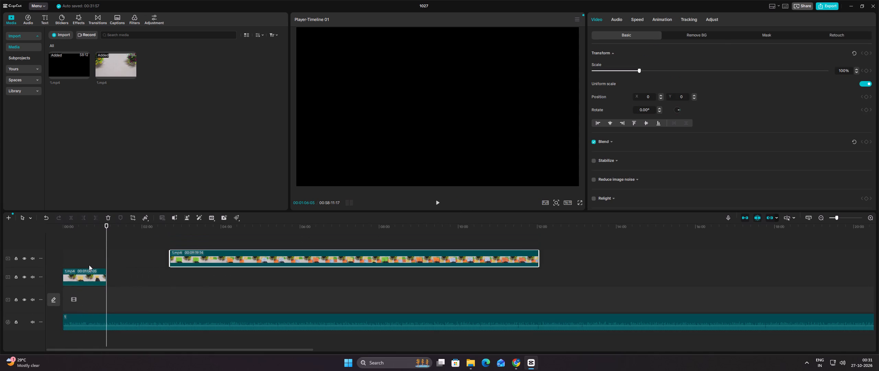
Split the first clip segment at about 00:00:54, where the hand has left the yellow note.
left_click(84, 265)
left_click_drag(84, 255, 96, 254)
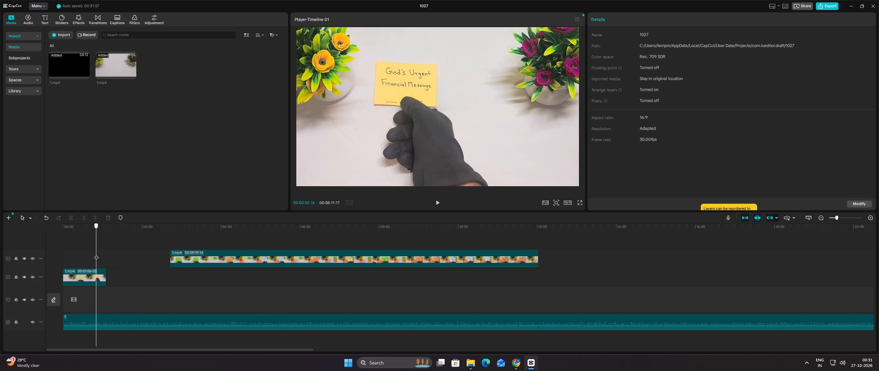
left_click_drag(96, 254, 100, 254)
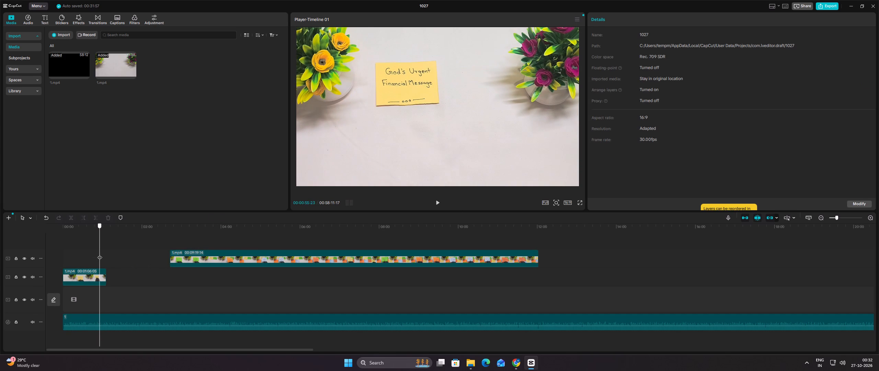
left_click_drag(100, 254, 99, 253)
left_click(95, 272)
left_click(71, 216)
Copy the short segment showing the resting yellow note and paste a copy directly after it at 00:01:06.
left_click_drag(101, 256, 102, 256)
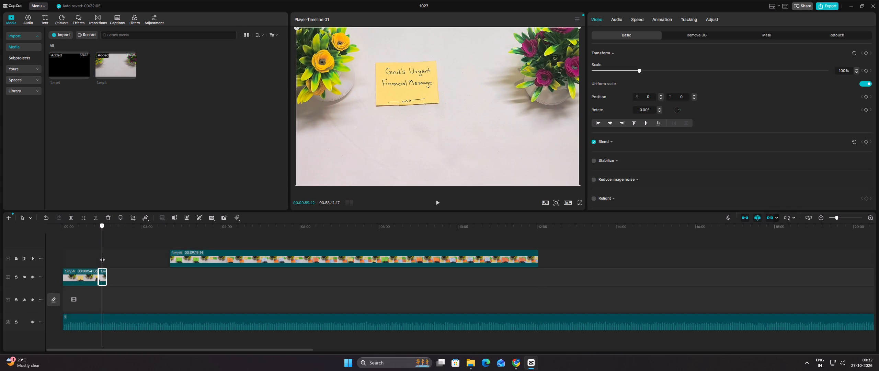
left_click_drag(102, 256, 105, 256)
right_click(101, 271)
left_click(112, 100)
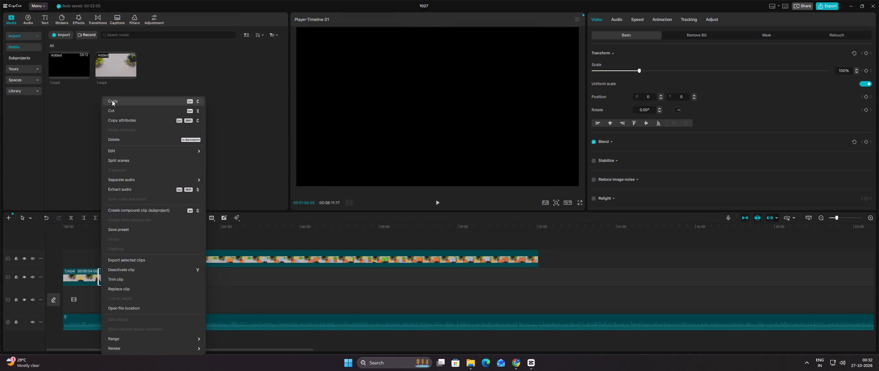
right_click(116, 278)
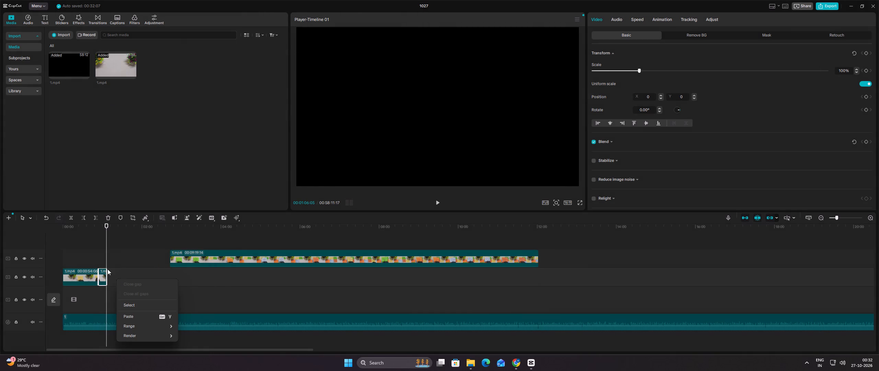
left_click(112, 270)
key("ctrl+v")
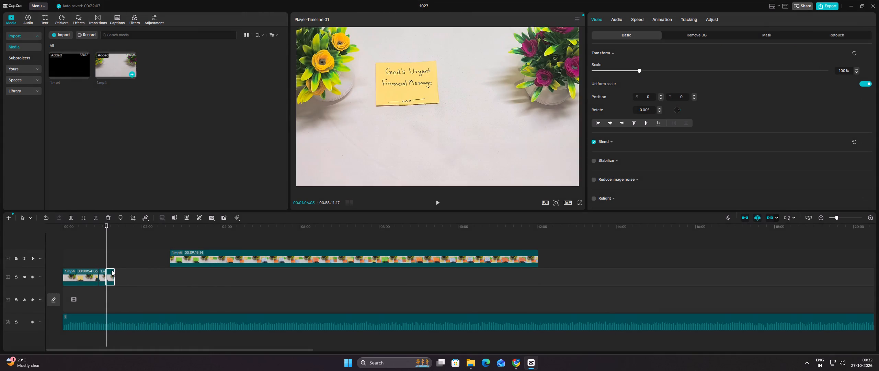
Paste three more copies of the resting-note segment end to end up to about 00:01:54, removing any surplus copy.
left_click(116, 261, "ctrl")
left_click(115, 258, "ctrl")
key("ctrl+v")
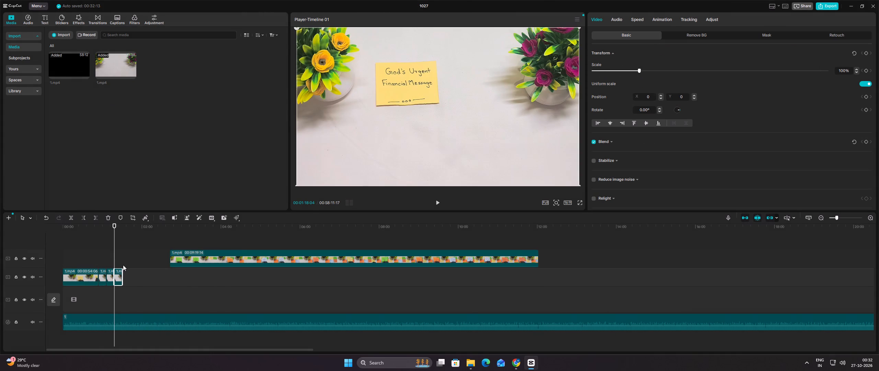
left_click(122, 259, "ctrl")
key("ctrl+v")
left_click(131, 255, "ctrl")
key("ctrl+v")
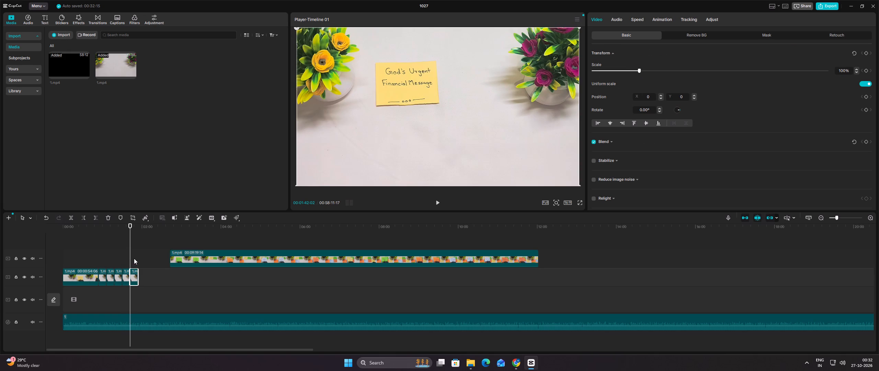
left_click(136, 256, "ctrl")
key("ctrl+v")
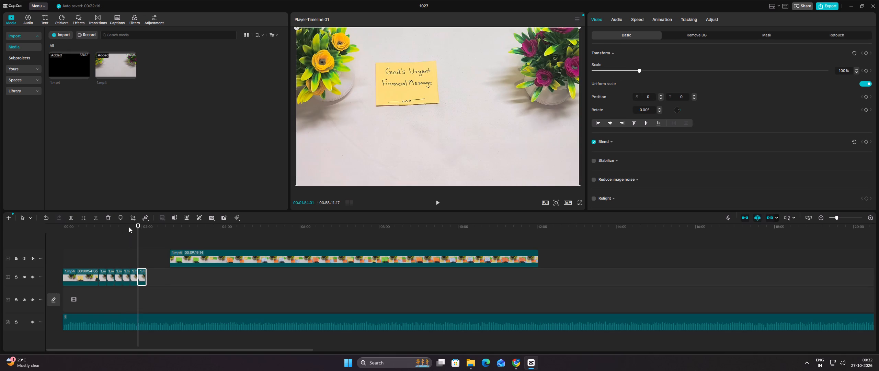
left_click(108, 216)
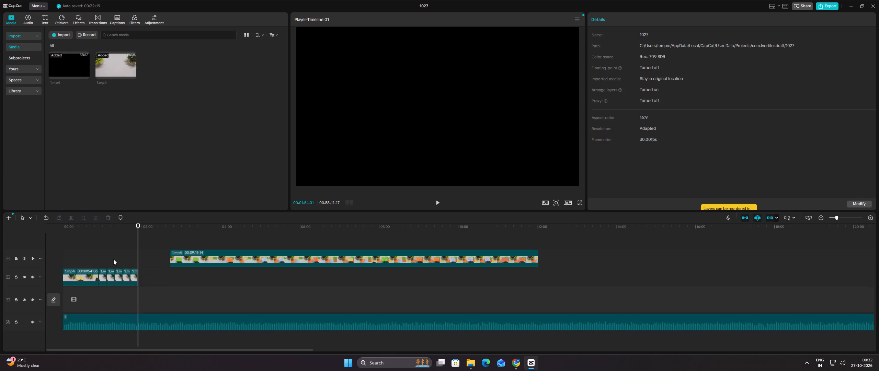
Play and scrub through the assembled yellow-note section to check the hand movement and the repeated resting segments.
key("space")
key("space")
key("space")
key("space")
key("space")
key("space")
key("space")
key("space")
key("space")
key("space")
key("space")
key("space")
key("space")
key("space")
key("space")
key("space")
key("space")
key("space")
key("space")
key("space")
left_click(79, 255)
left_click(71, 254)
left_click_drag(71, 254, 64, 254)
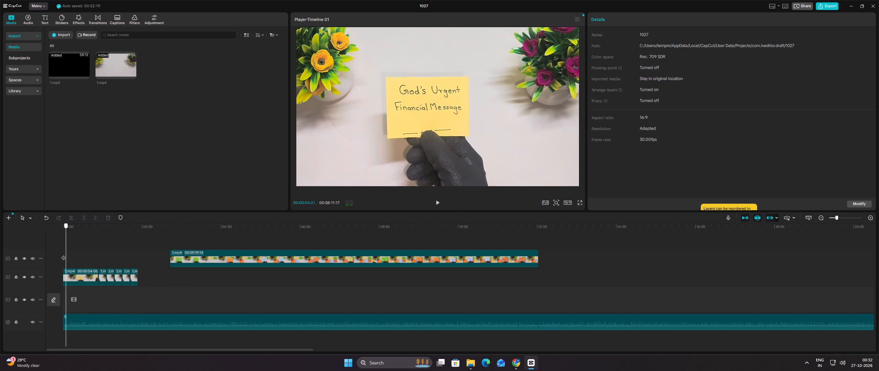
left_click_drag(64, 254, 76, 254)
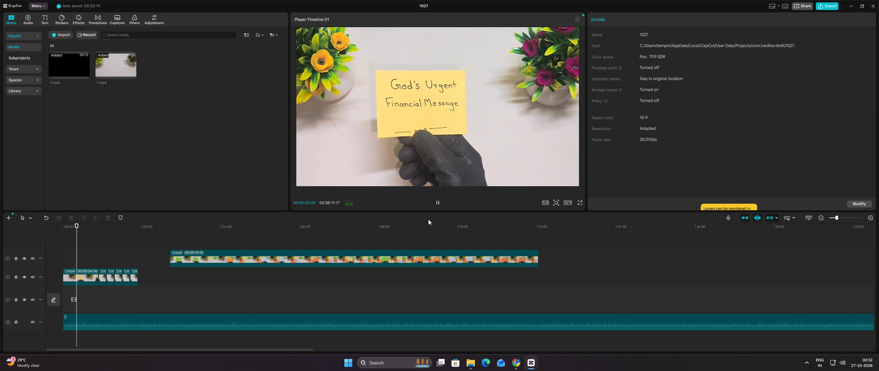
left_click(70, 257)
left_click_drag(70, 257, 86, 254)
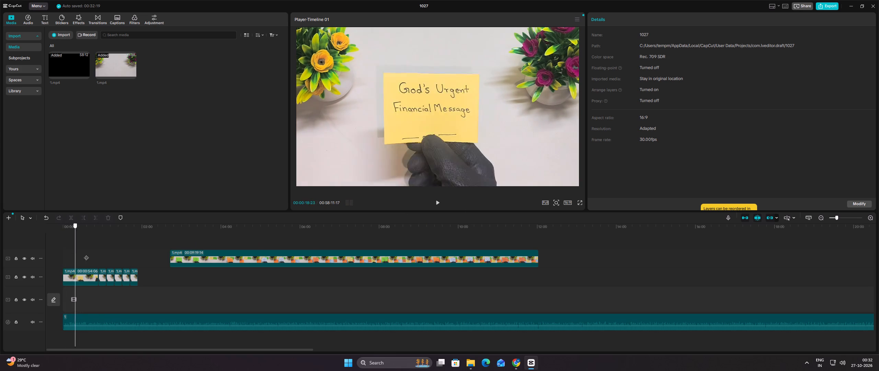
left_click_drag(86, 254, 108, 252)
left_click(128, 248)
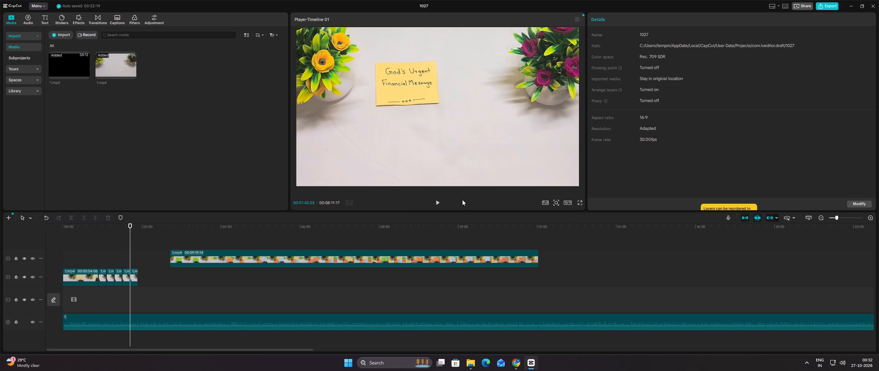
Split the upper-track clip at about 00:03:44, where the green note rests and before the orange note comes in.
left_click(168, 243)
left_click_drag(171, 237, 188, 237)
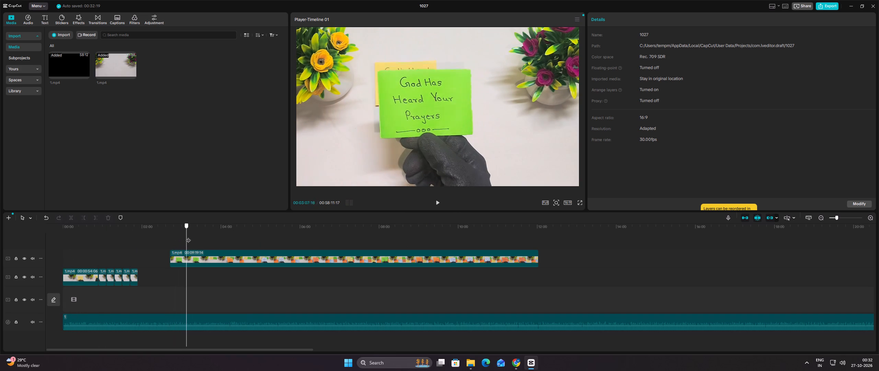
left_click_drag(188, 237, 222, 238)
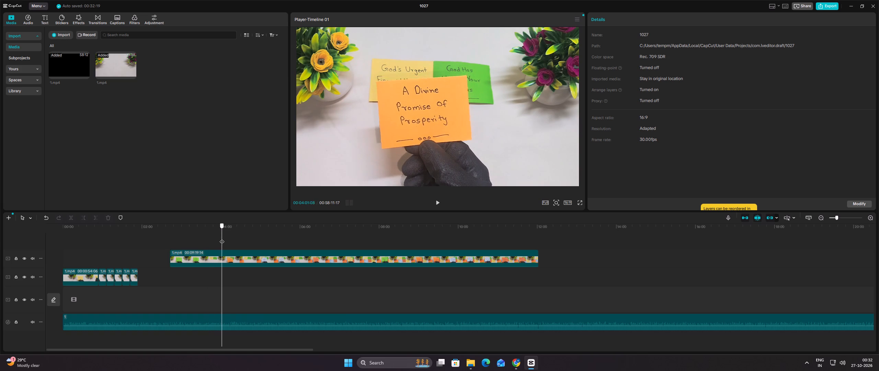
left_click_drag(222, 238, 239, 237)
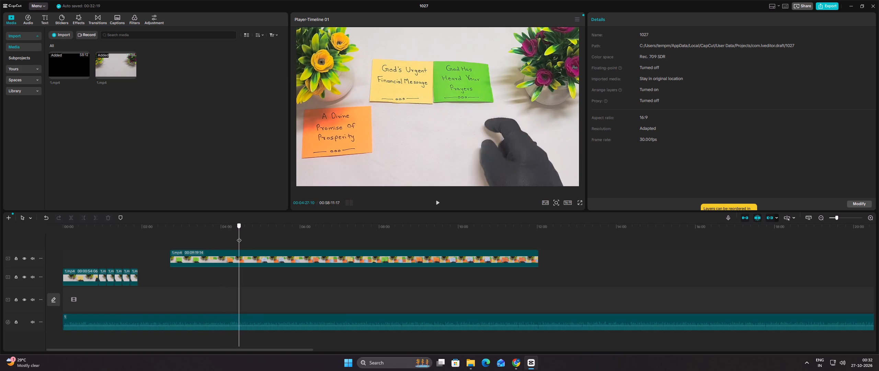
left_click_drag(239, 237, 227, 237)
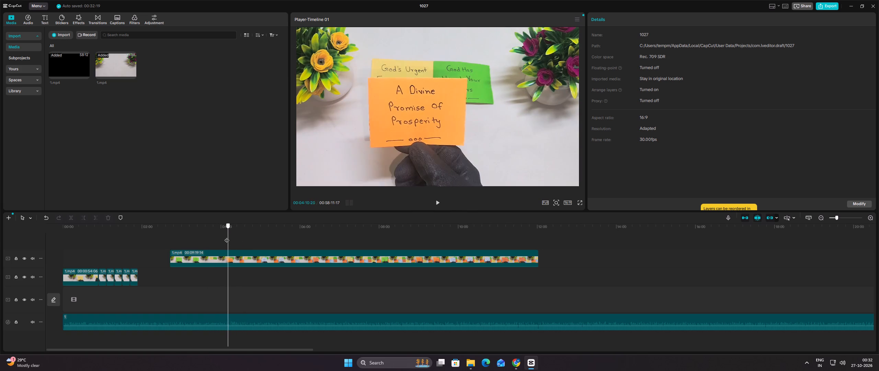
left_click_drag(227, 237, 208, 237)
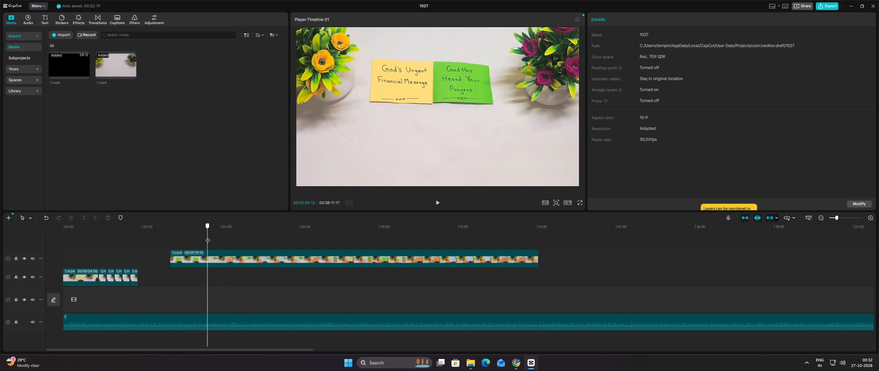
left_click_drag(208, 237, 210, 237)
left_click(209, 253)
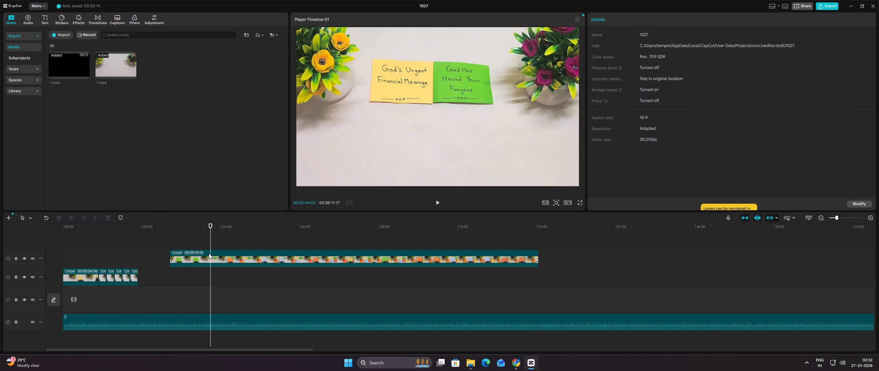
left_click(75, 219)
Move the green-note part to start at about 2:00 and the long remainder to start at about 9:55 on the upper track.
left_click_drag(195, 256, 167, 256)
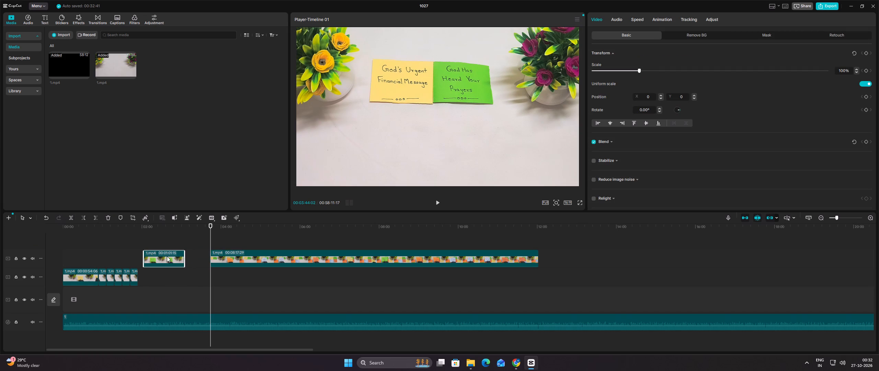
left_click_drag(167, 256, 166, 256)
left_click(246, 251)
left_click_drag(244, 255, 479, 249)
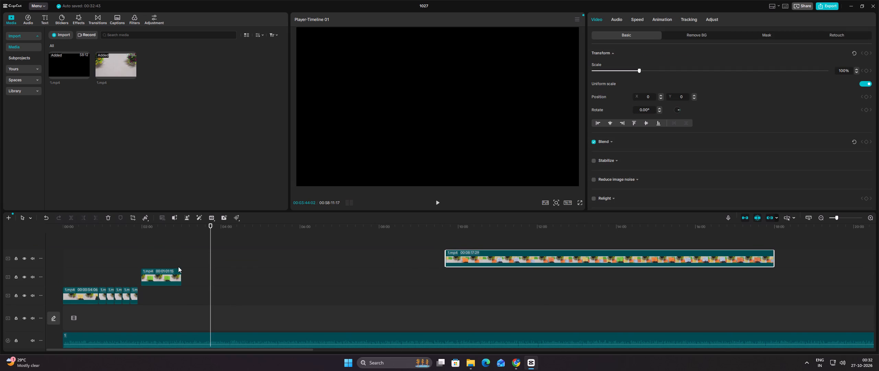
left_click_drag(518, 263, 527, 276)
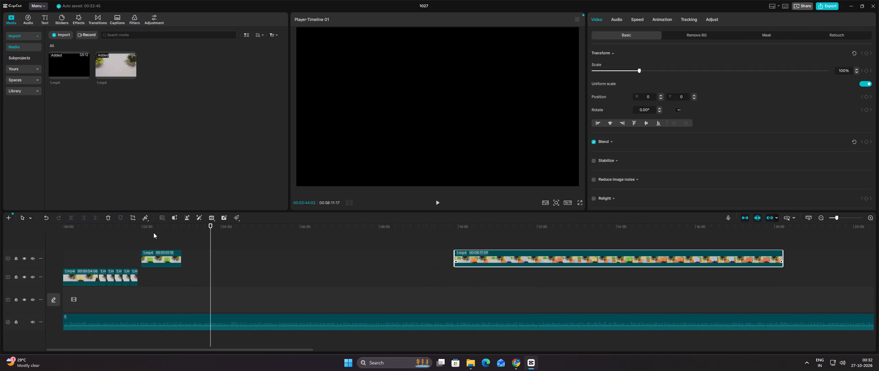
Split the green-note segment at about 00:02:49, where the hand has left the placed note.
left_click(155, 240)
left_click_drag(156, 239, 170, 239)
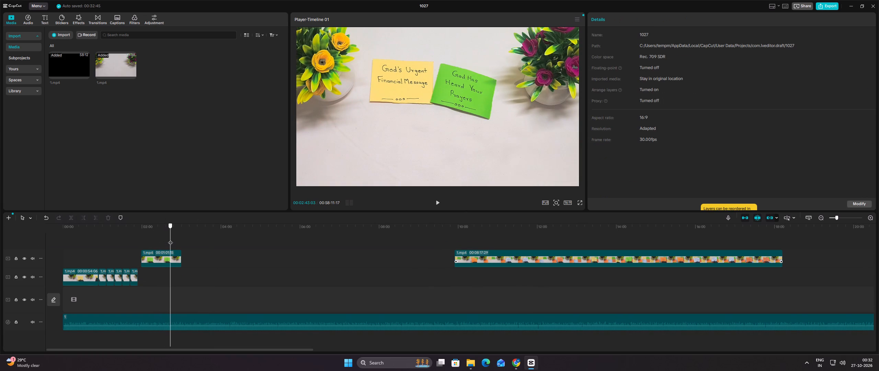
left_click_drag(170, 239, 173, 239)
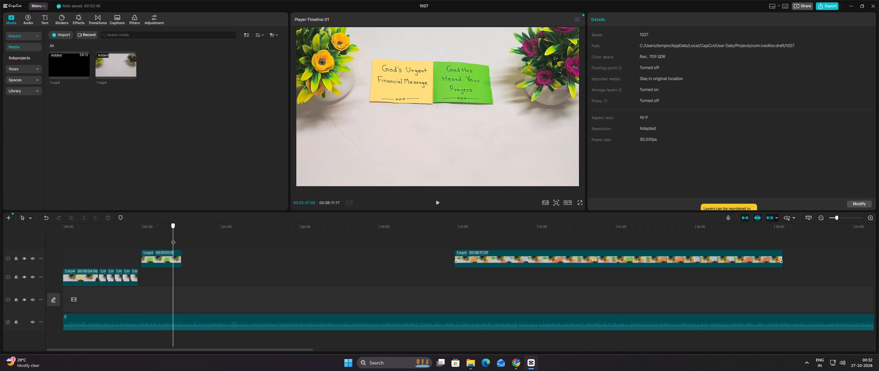
left_click_drag(173, 239, 174, 239)
left_click(168, 252)
left_click(71, 217)
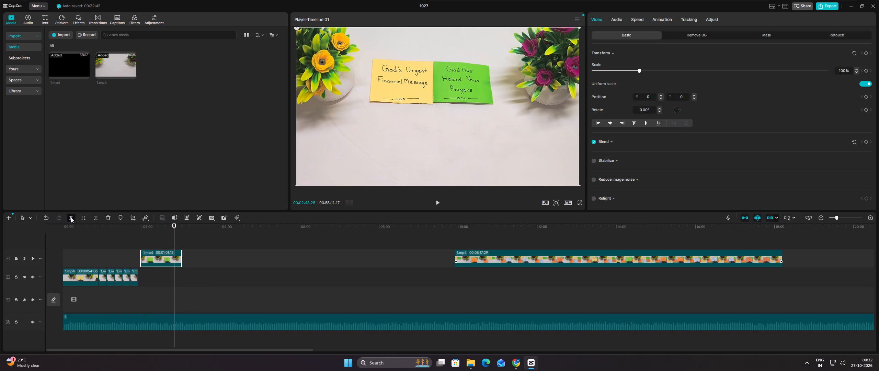
Copy the short resting green-note segment and paste four copies end to end directly after it, starting at about 00:03:00.
double_click(177, 234)
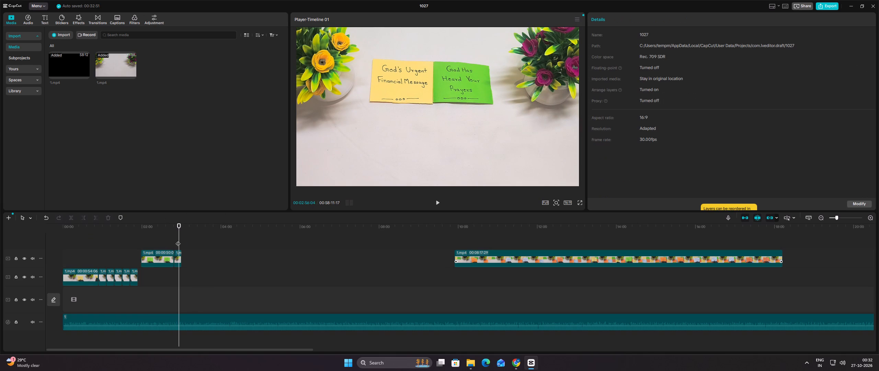
left_click(178, 240)
right_click(180, 253)
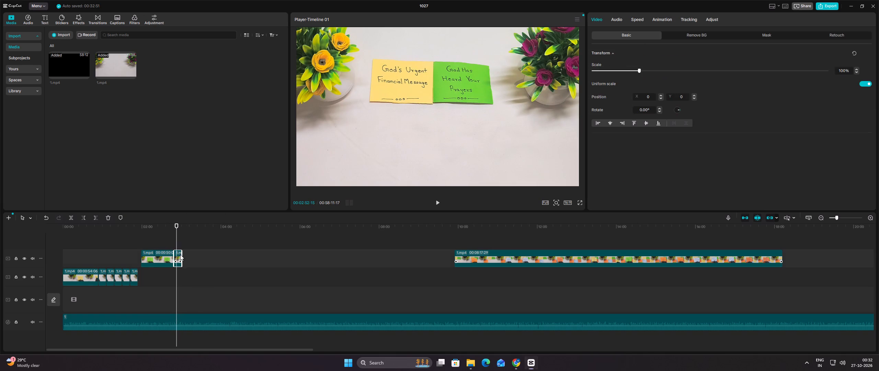
left_click(196, 100)
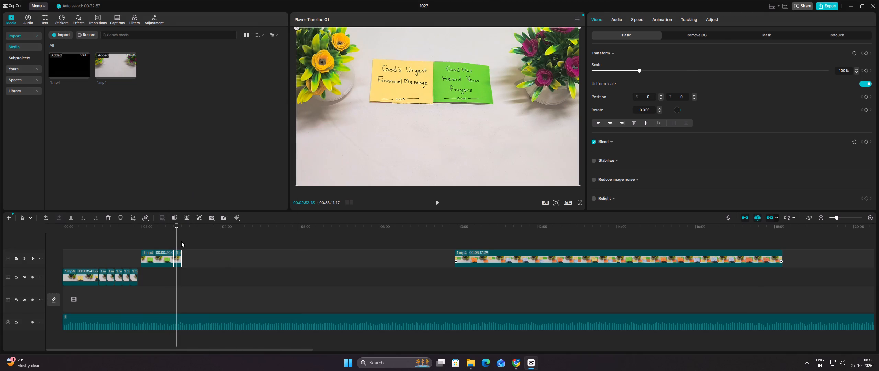
left_click(181, 241)
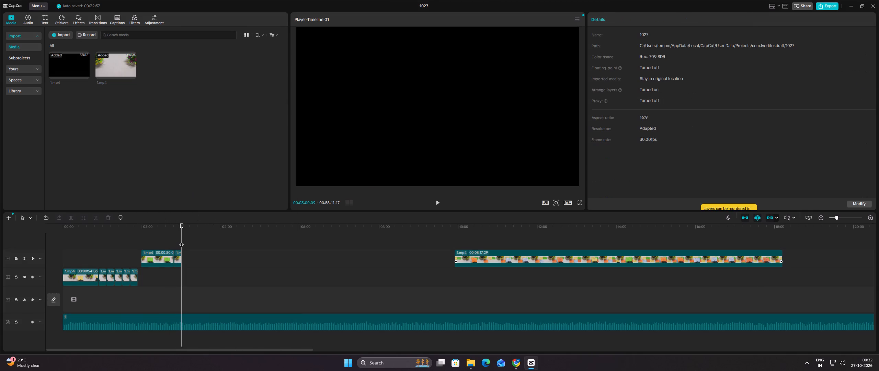
key("ctrl+v")
left_click(189, 241, "ctrl")
key("ctrl+v")
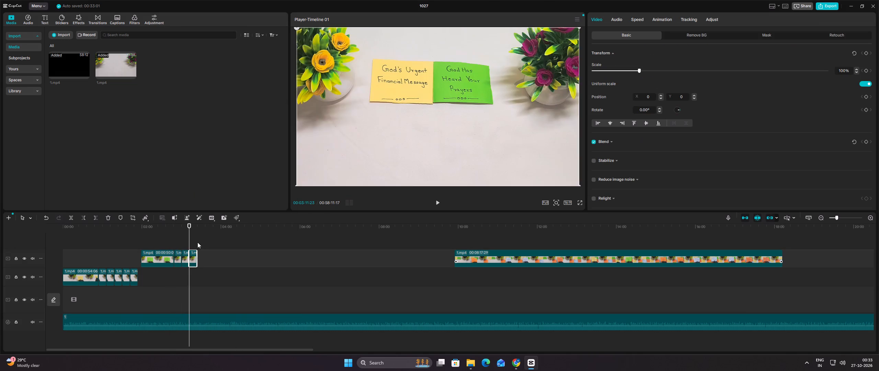
left_click(197, 242, "ctrl")
key("ctrl+v")
left_click(205, 243, "ctrl")
key("ctrl+v")
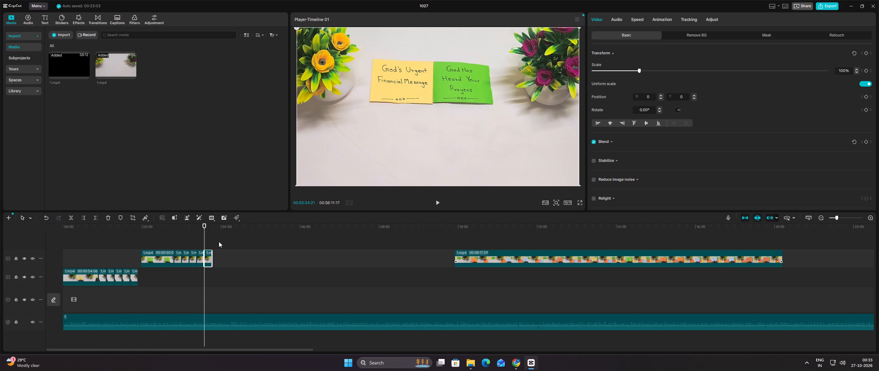
Move the green-note segment with all its resting copies onto the lower track, directly after the last yellow-note copy.
left_click_drag(221, 241, 143, 256)
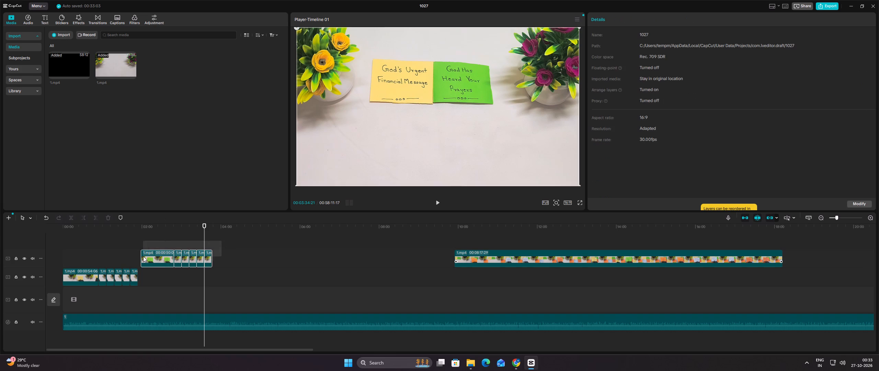
left_click_drag(143, 256, 143, 256)
left_click_drag(145, 256, 140, 278)
left_click(152, 248)
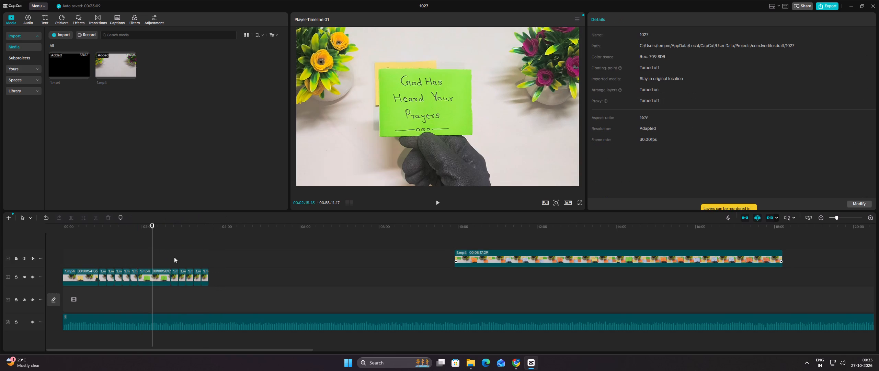
left_click(181, 257)
left_click_drag(181, 253, 208, 255)
Move the remaining long clip to start at about 7:45 and split it at 00:08:42, where the orange note rests.
left_click_drag(504, 260, 419, 263)
left_click(368, 240)
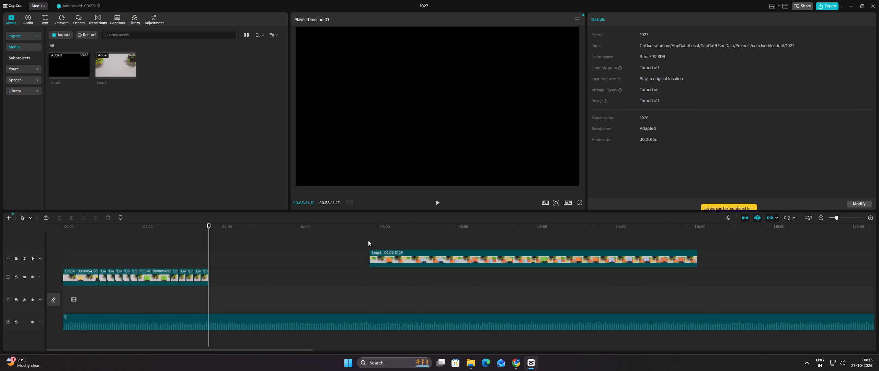
left_click_drag(369, 235, 411, 240)
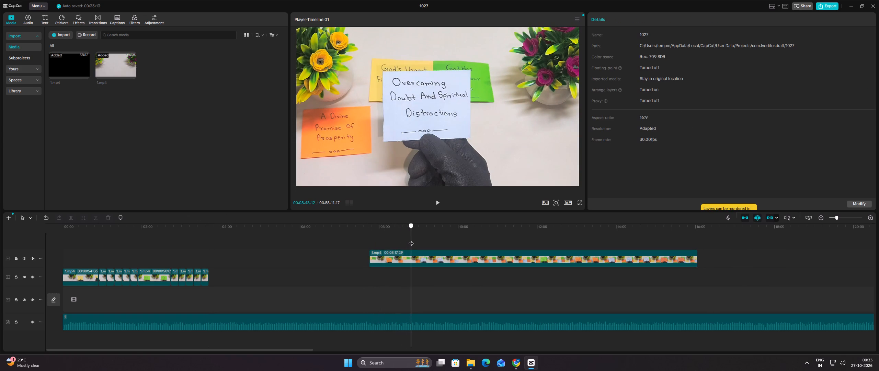
left_click_drag(411, 240, 407, 240)
left_click(414, 261)
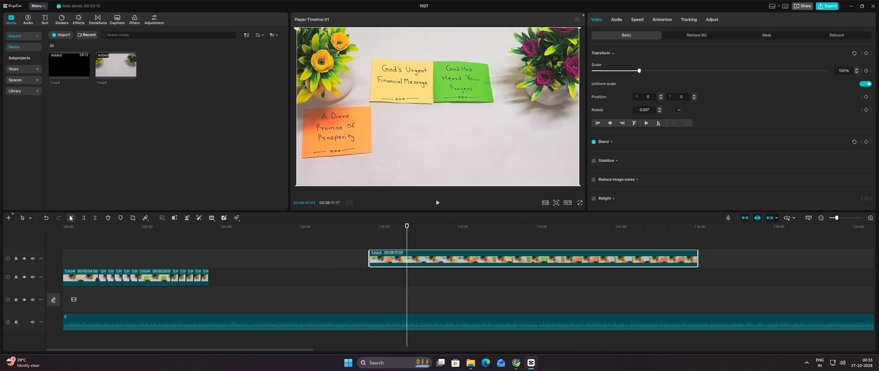
left_click(69, 215)
Move the orange-note part to start at about 4:24 and split it at about 00:05:09, where the hand has left.
left_click_drag(385, 252, 252, 252)
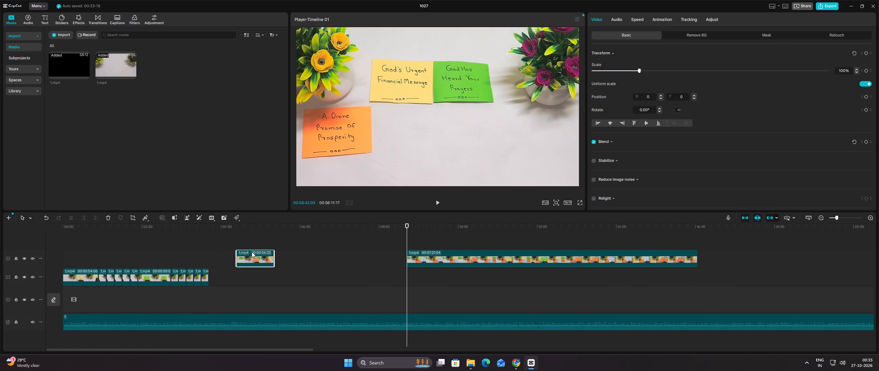
left_click(242, 240)
left_click_drag(242, 240, 263, 241)
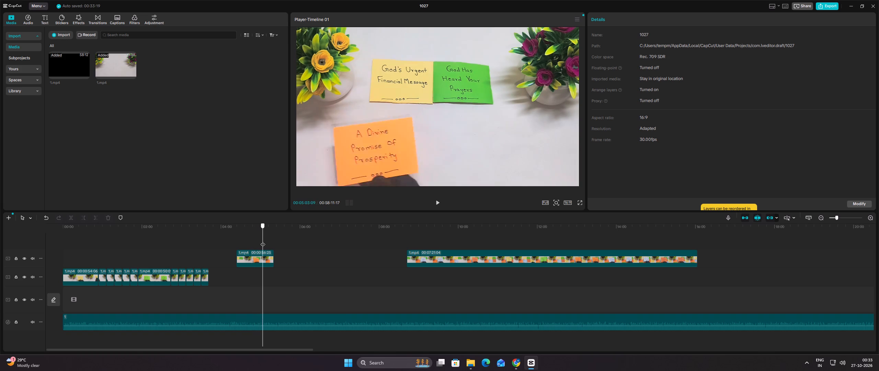
left_click_drag(263, 241, 267, 240)
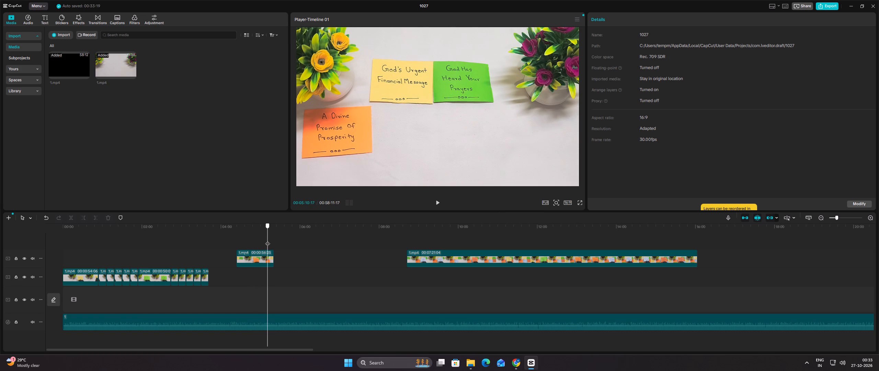
left_click_drag(267, 240, 265, 241)
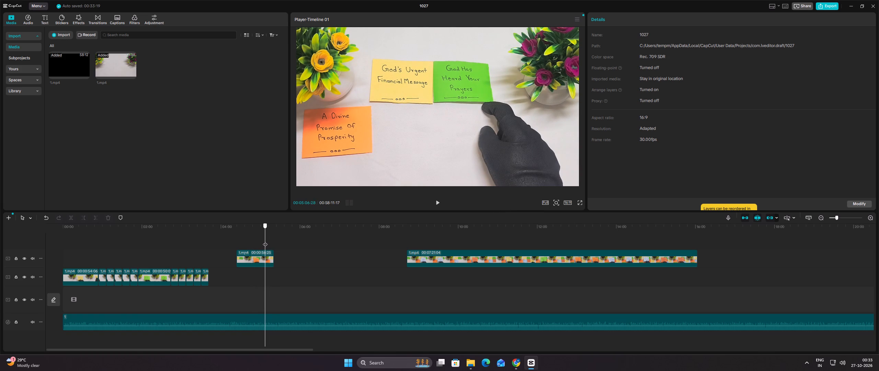
left_click_drag(265, 241, 266, 241)
left_click(266, 251)
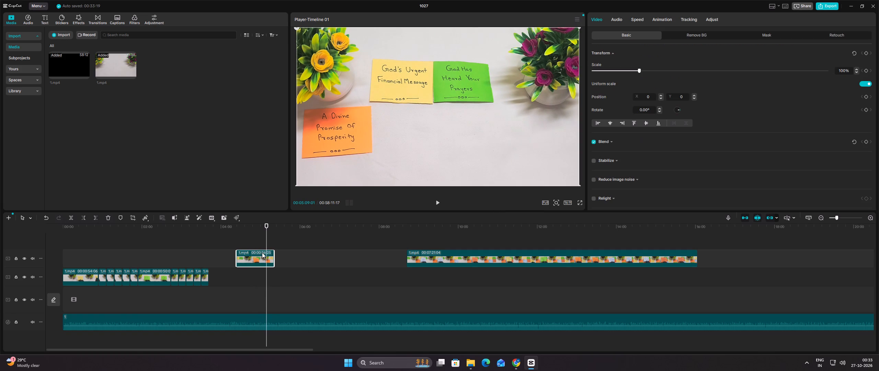
left_click(70, 217)
Copy the short resting orange-note segment and paste five copies end to end directly after it, starting at about 00:05:20.
left_click_drag(265, 237, 272, 237)
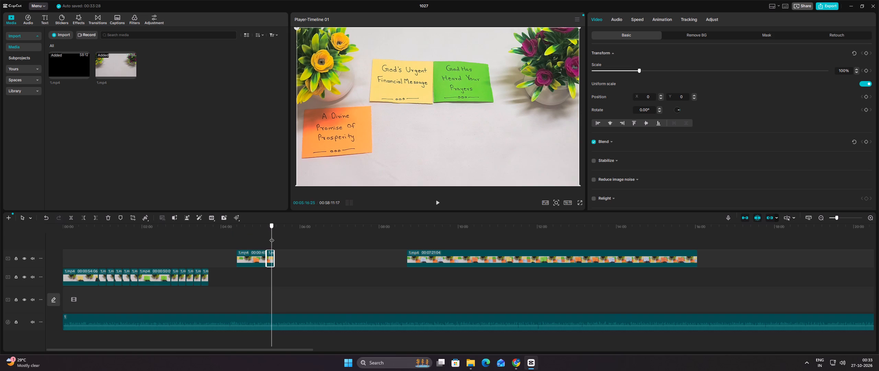
left_click_drag(272, 237, 269, 237)
right_click(270, 255)
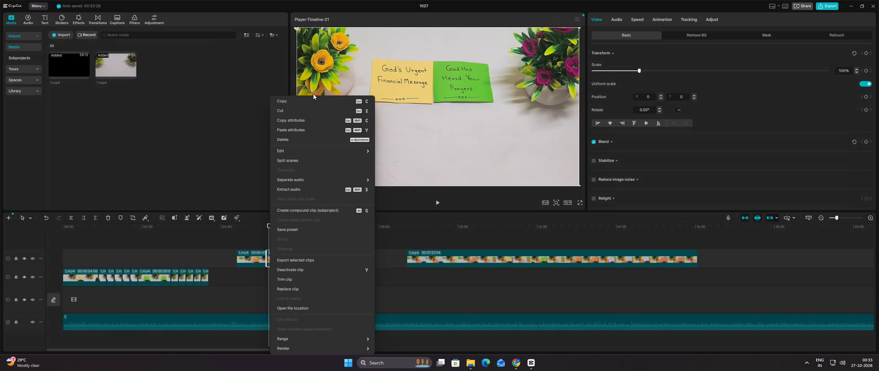
left_click(312, 101)
left_click(274, 241)
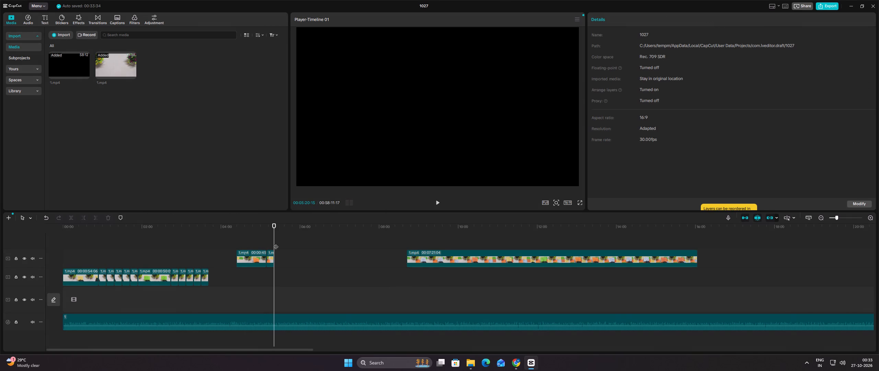
key("ctrl+v")
left_click(282, 240, "ctrl")
key("ctrl+v")
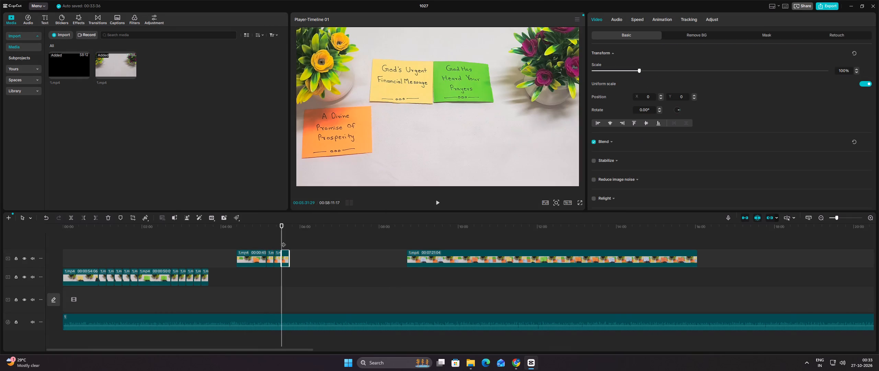
left_click(289, 239, "ctrl")
key("ctrl+v")
left_click(297, 238, "ctrl")
key("ctrl+v")
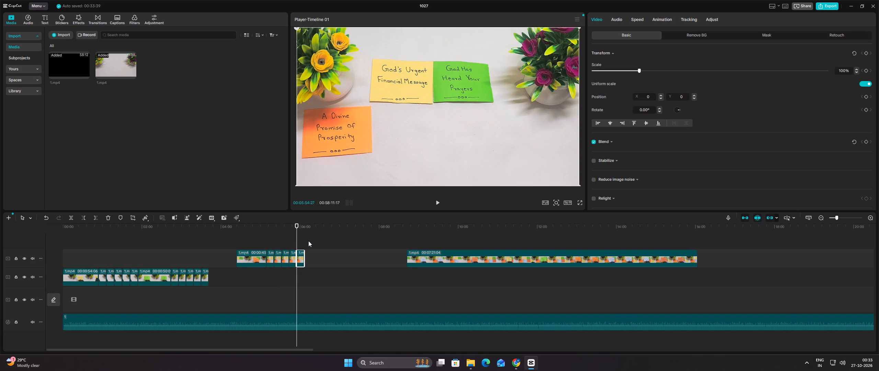
left_click(306, 241, "ctrl")
key("ctrl+v")
Move the orange-note segment with all its resting copies onto the lower track, directly after the last green-note copy.
left_click_drag(320, 240, 301, 256)
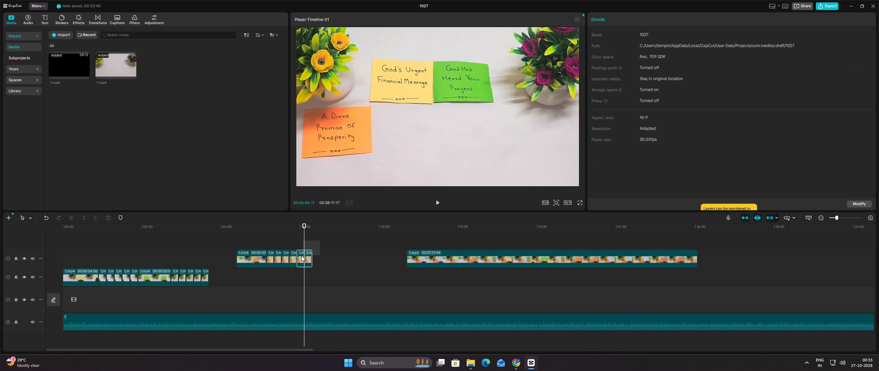
left_click_drag(301, 256, 247, 261)
left_click_drag(247, 261, 216, 283)
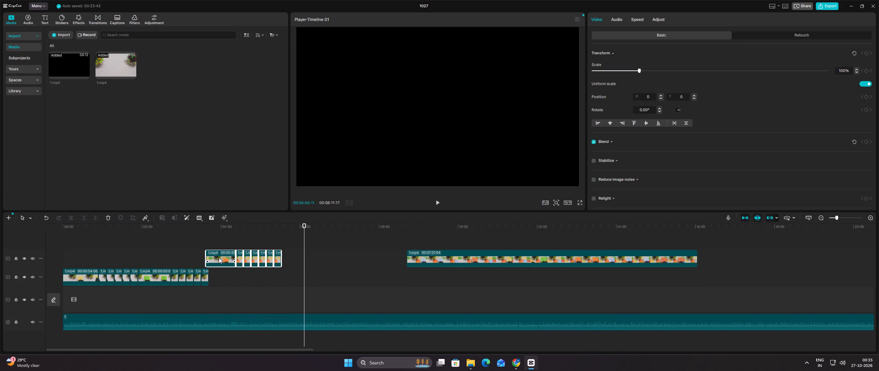
left_click_drag(218, 253, 222, 272)
left_click(218, 248)
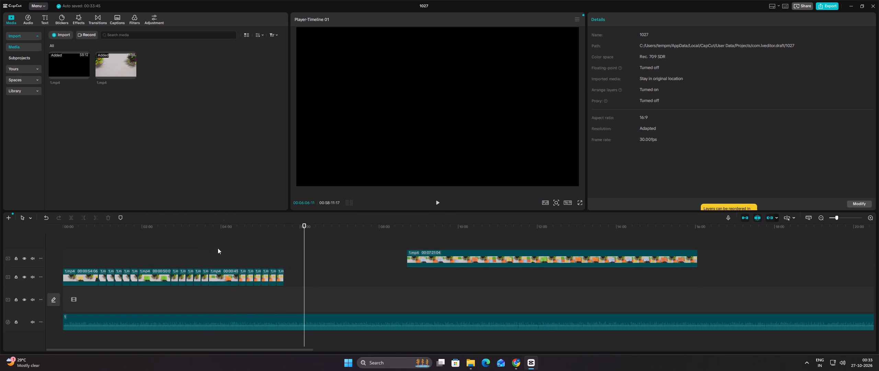
left_click_drag(218, 248, 237, 245)
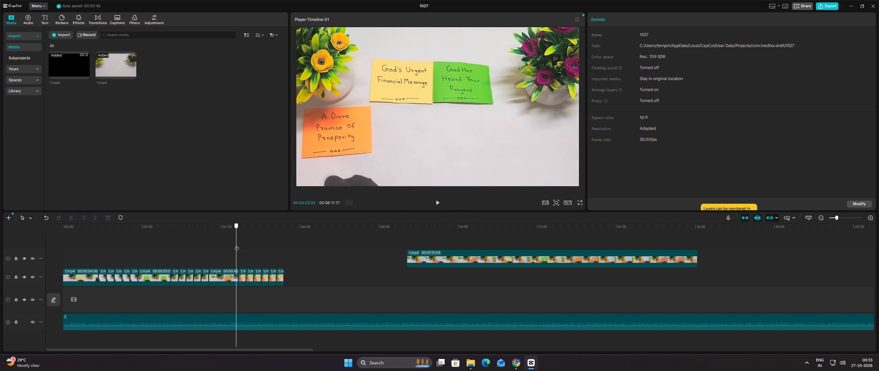
left_click_drag(237, 245, 261, 246)
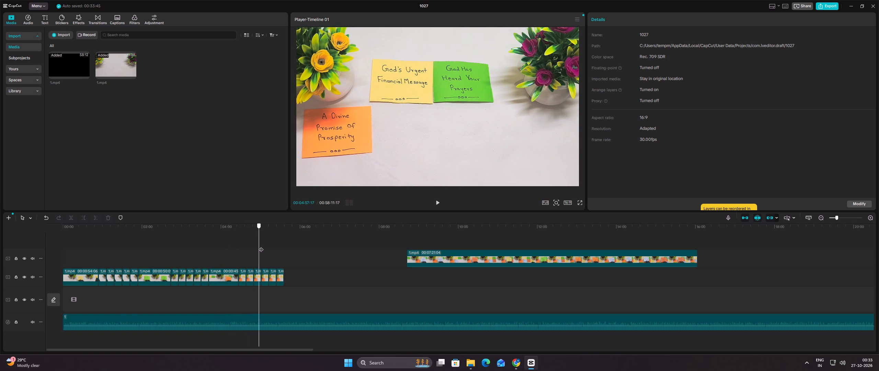
left_click_drag(261, 246, 282, 247)
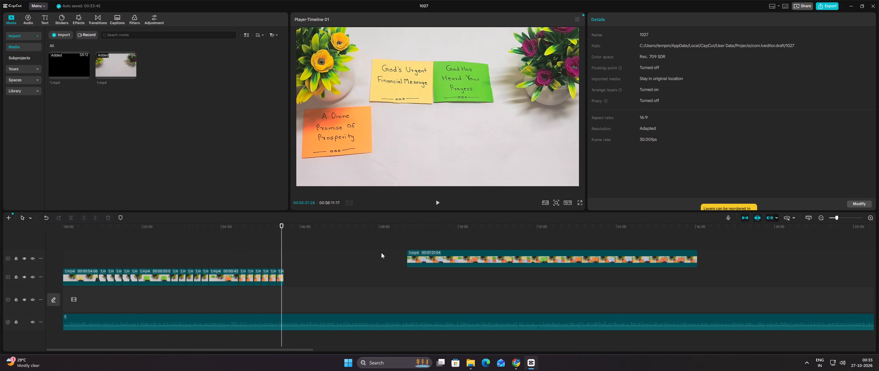
Move the remaining long clip to start at about 11:18 and split it at 00:12:24, where the blue note rests before the next note enters.
left_click(406, 240)
left_click_drag(416, 251, 457, 252)
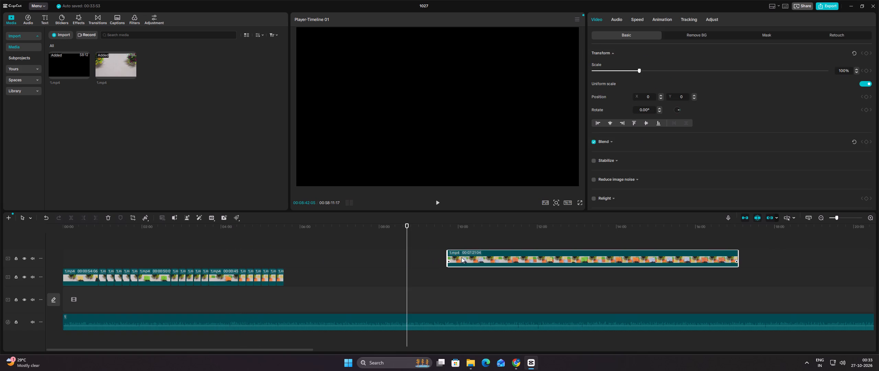
left_click_drag(461, 257, 524, 255)
left_click(511, 236)
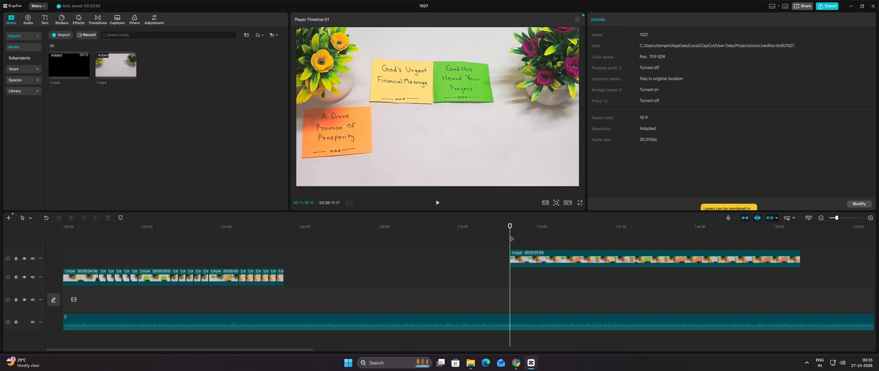
left_click_drag(511, 235, 551, 240)
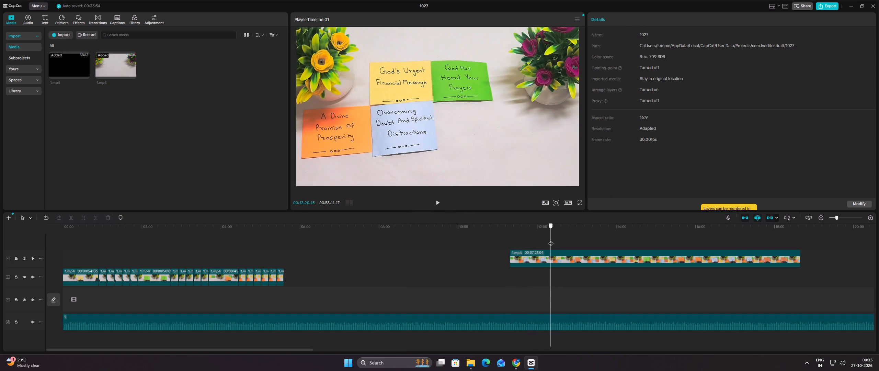
left_click_drag(551, 240, 549, 241)
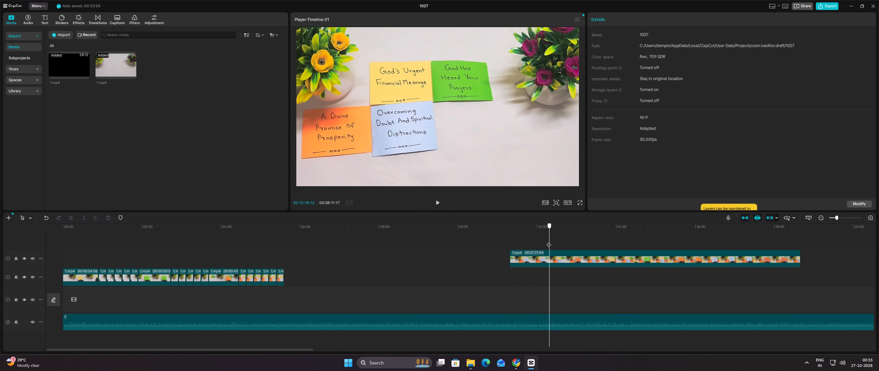
left_click_drag(549, 241, 554, 242)
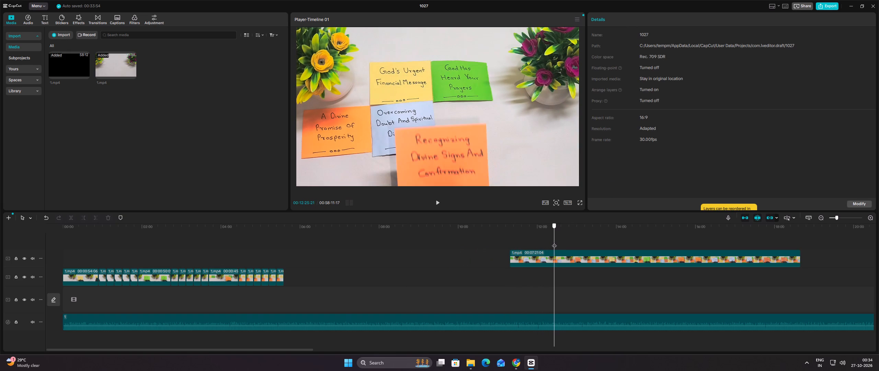
left_click_drag(554, 242, 553, 242)
left_click(553, 260)
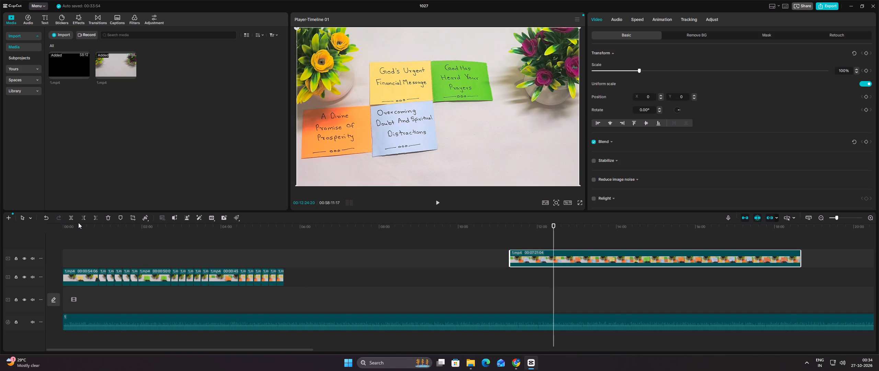
left_click(74, 221)
Move the blue-note part to start at about 5:56 and split it at about 00:06:53, where the hand has left.
left_click_drag(535, 260, 347, 266)
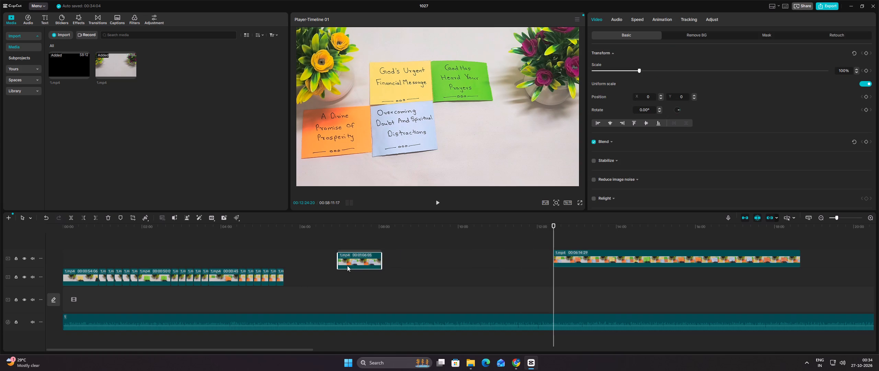
left_click_drag(347, 266, 323, 265)
left_click(306, 240)
left_click_drag(306, 240, 319, 239)
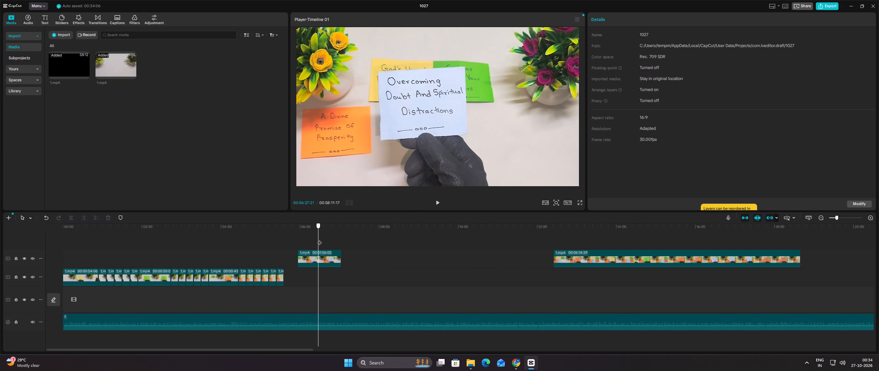
left_click_drag(319, 239, 332, 239)
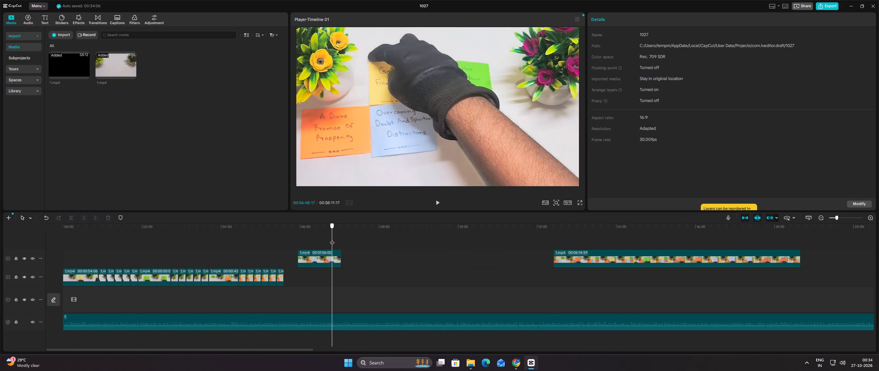
left_click_drag(332, 239, 335, 239)
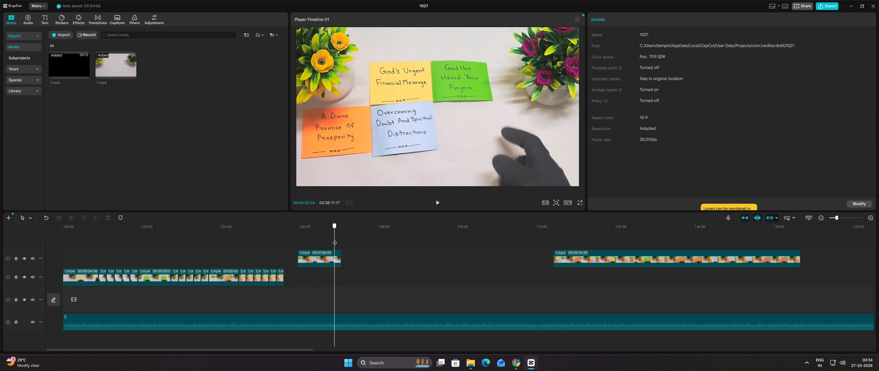
left_click_drag(335, 239, 336, 240)
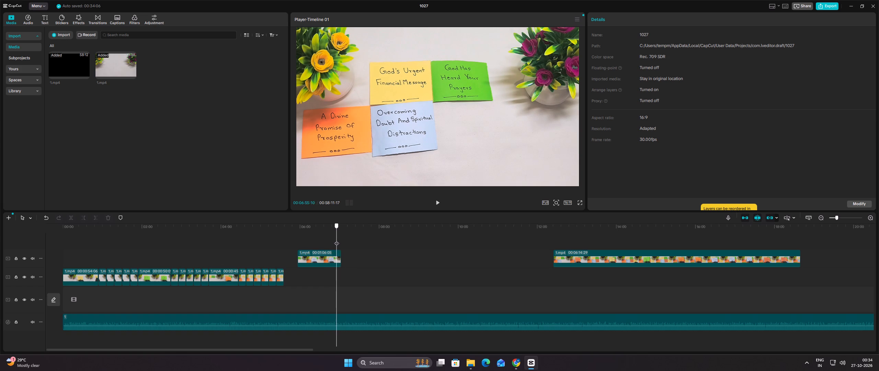
left_click_drag(336, 240, 335, 239)
left_click(330, 262)
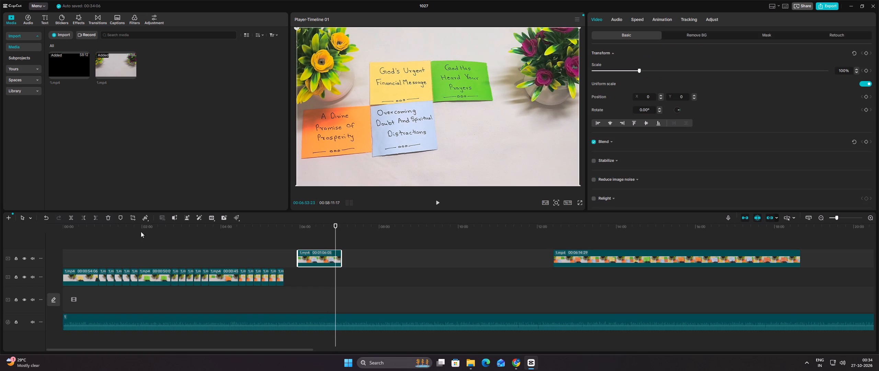
left_click(73, 221)
Copy the short resting blue-note segment and paste five copies end to end directly after it, starting at about 00:07:02.
left_click(339, 235)
left_click_drag(339, 235, 338, 235)
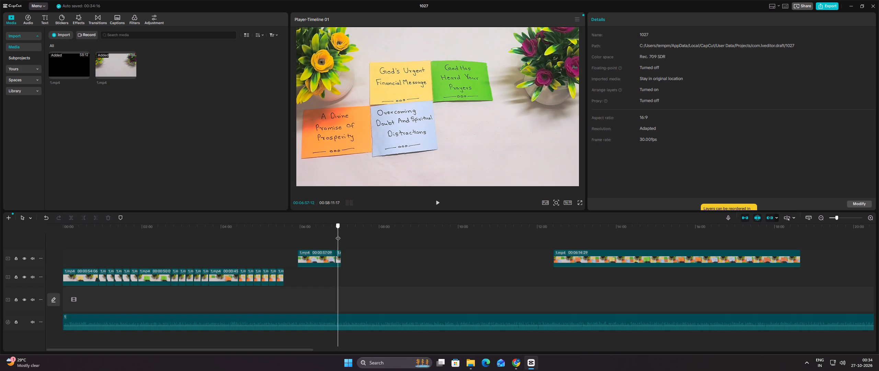
left_click_drag(338, 235, 343, 234)
right_click(339, 254)
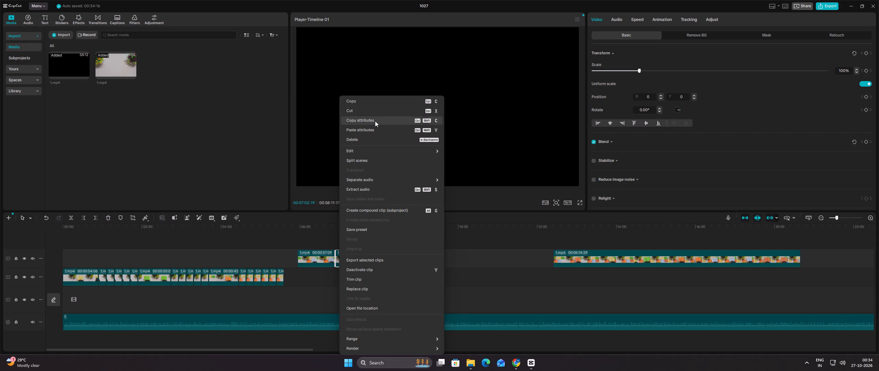
left_click(370, 103)
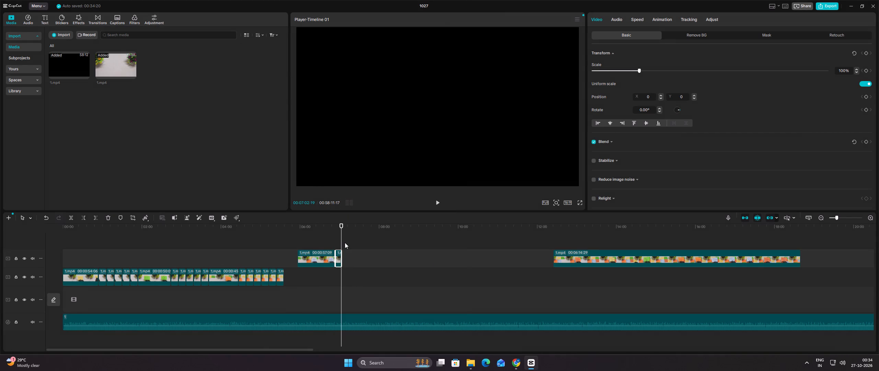
key("ctrl+v")
left_click(347, 241, "ctrl")
key("ctrl+v")
left_click(353, 241, "ctrl")
key("ctrl+v")
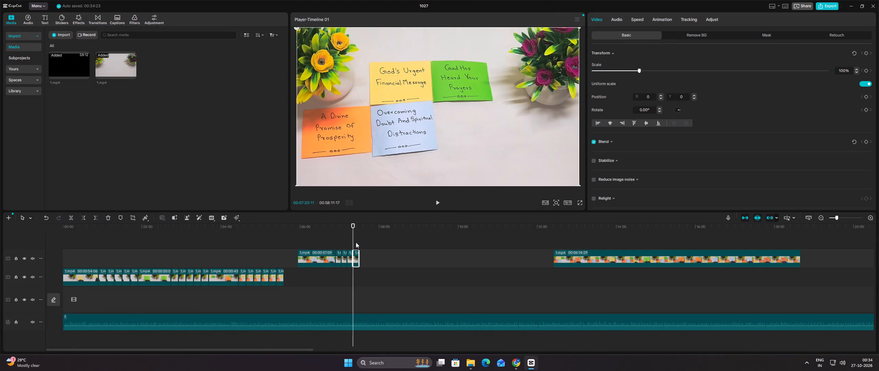
left_click(358, 242, "ctrl")
key("ctrl+v")
left_click(367, 243, "ctrl")
key("ctrl+v")
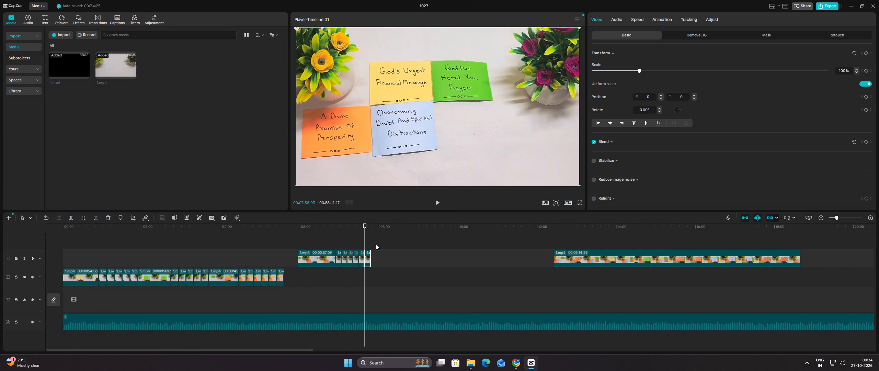
Move the blue-note segment with all its resting copies onto the lower track, directly after the last orange-note copy.
left_click_drag(376, 244, 313, 263)
left_click_drag(314, 259, 299, 282)
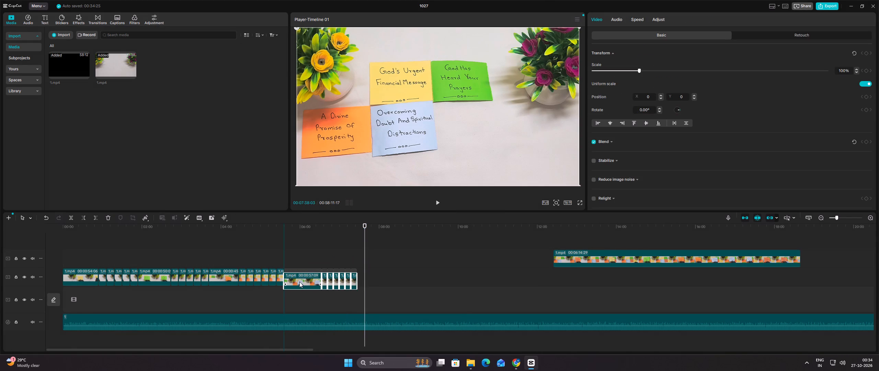
left_click_drag(299, 282, 298, 282)
Scrub through the blue-note segment and its resting copies on the lower track to check the joins between them.
left_click(306, 251)
left_click_drag(306, 251, 328, 250)
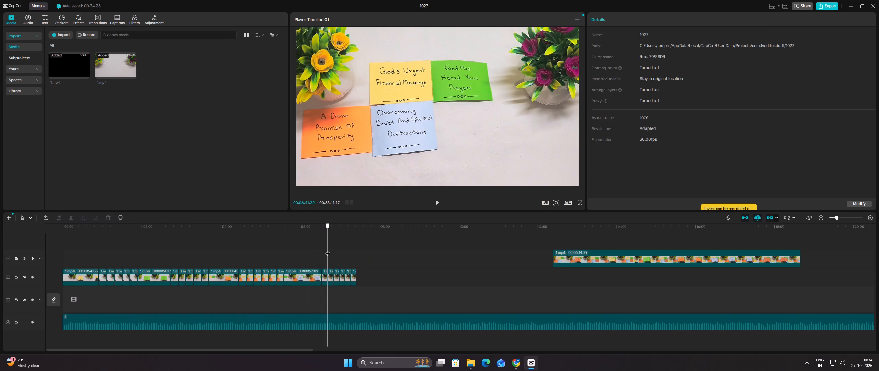
left_click_drag(328, 250, 329, 249)
left_click_drag(329, 249, 350, 249)
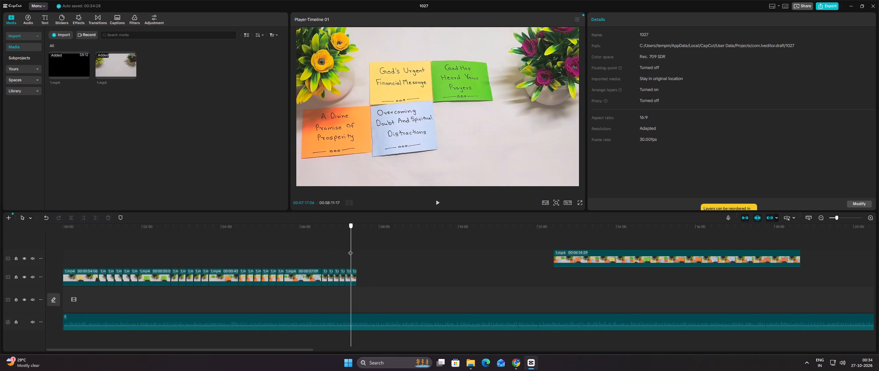
left_click_drag(350, 249, 337, 249)
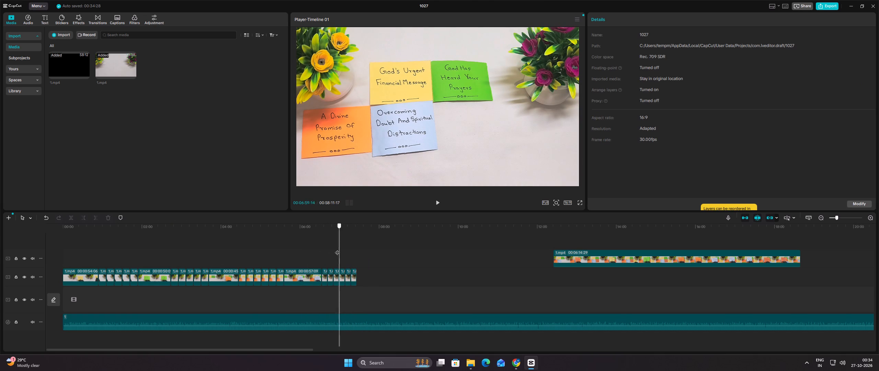
left_click_drag(337, 249, 321, 248)
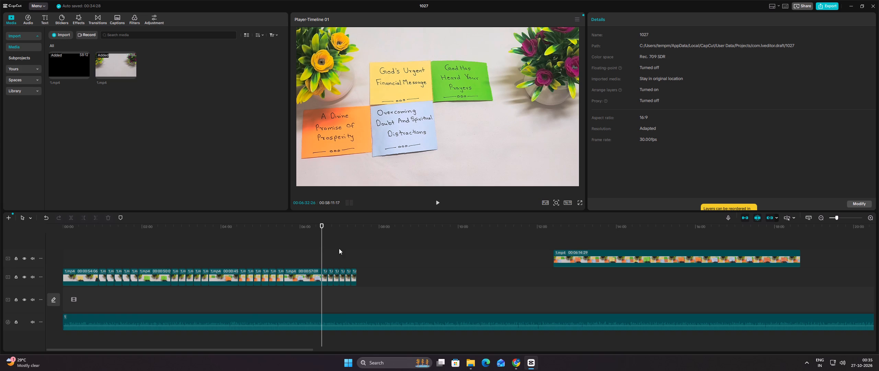
left_click(301, 247)
left_click_drag(301, 247, 319, 251)
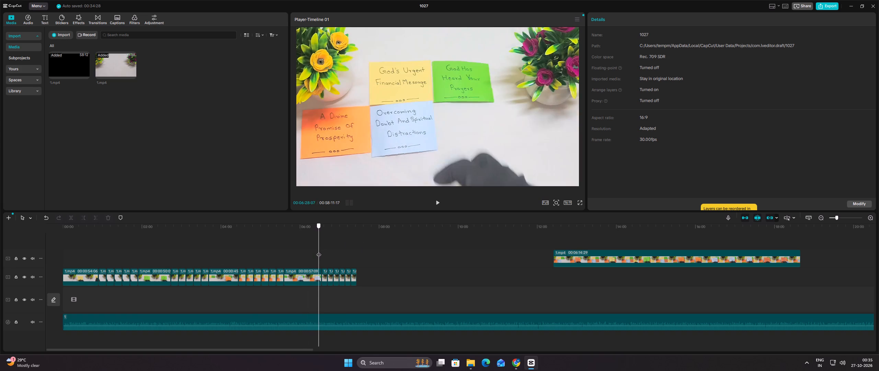
Scrub through the blue-note segment and its resting copies up to the end of the lower-track sequence to check the joins.
left_click_drag(319, 251, 313, 256)
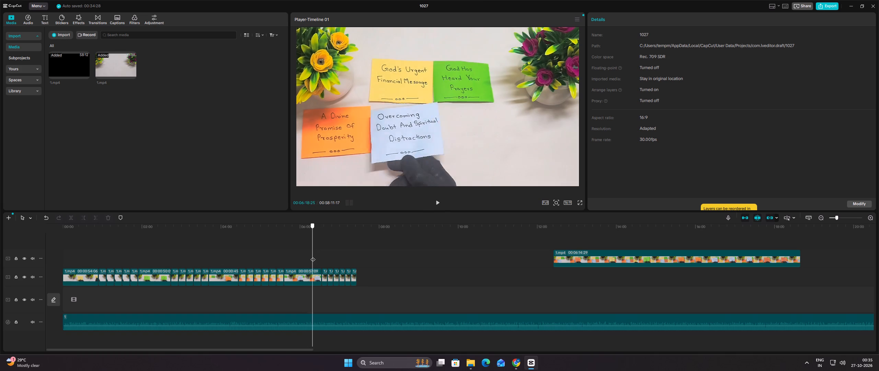
left_click_drag(313, 256, 355, 260)
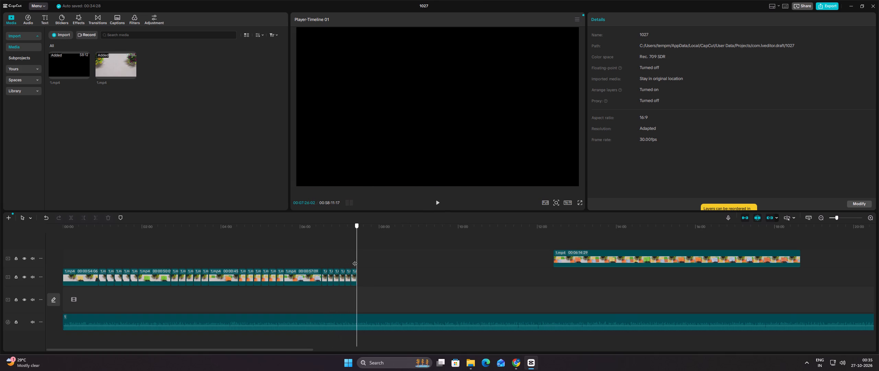
left_click_drag(355, 260, 353, 261)
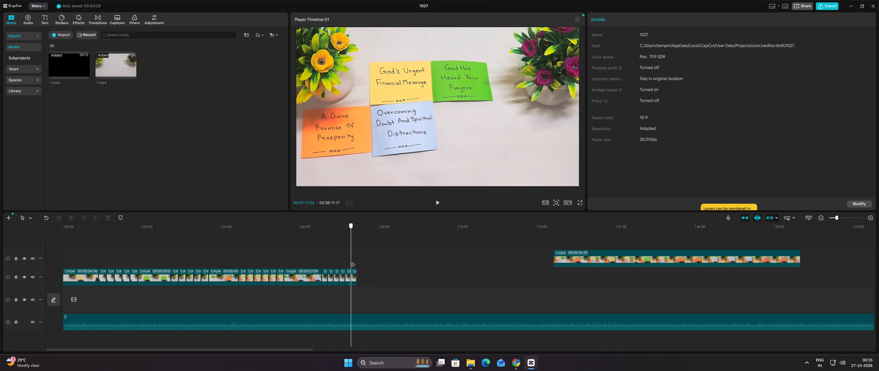
left_click_drag(353, 261, 345, 259)
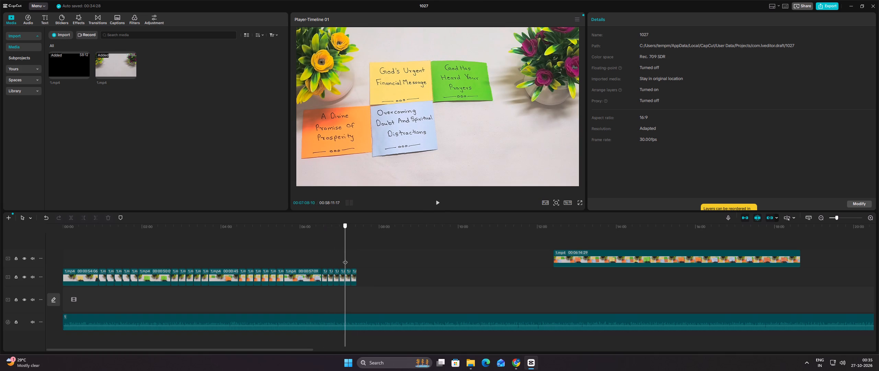
left_click_drag(345, 259, 354, 259)
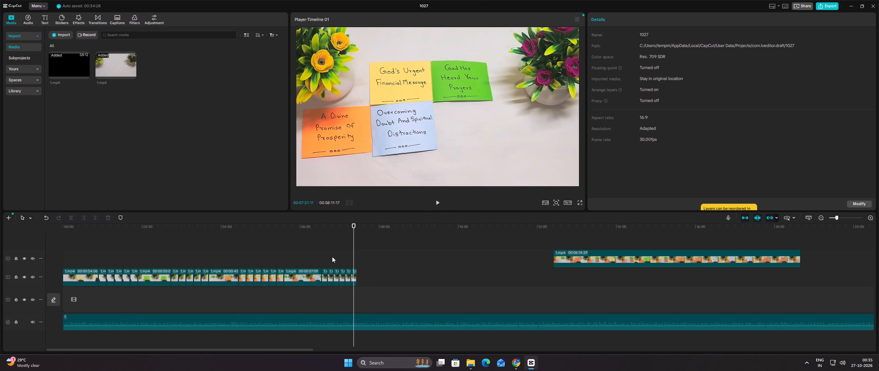
left_click(332, 257)
left_click_drag(332, 257, 356, 260)
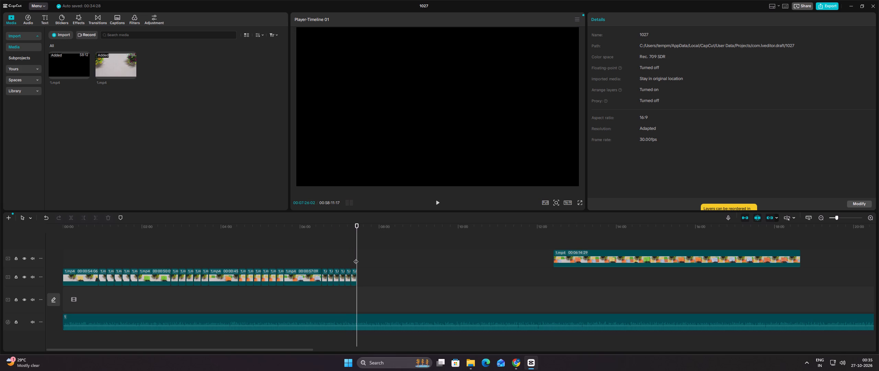
Move the remaining upper-track footage to start at about 11:02 and split it at about 00:11:52, with the second orange note resting.
left_click_drag(572, 260, 458, 264)
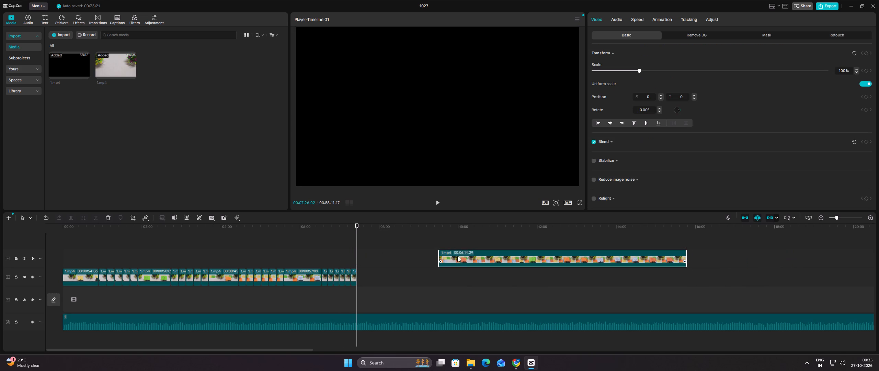
left_click(438, 240)
left_click_drag(466, 261, 526, 256)
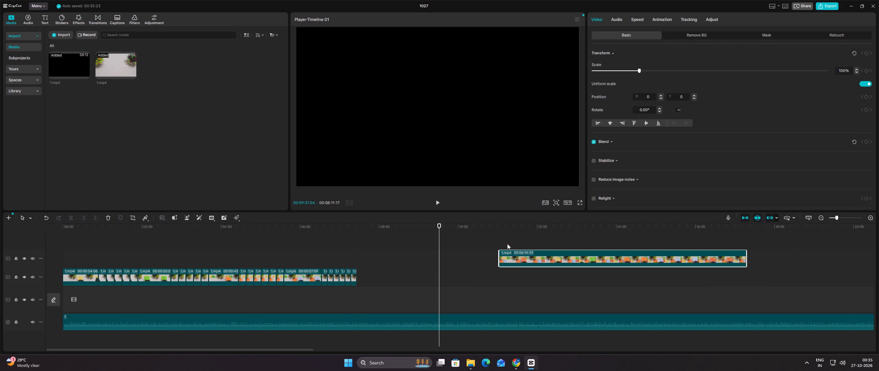
left_click(501, 237)
left_click_drag(501, 237, 532, 237)
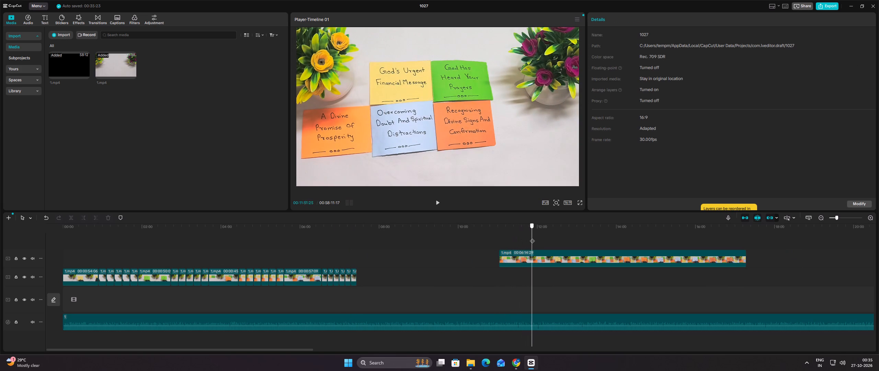
left_click_drag(532, 237, 532, 239)
left_click(534, 256)
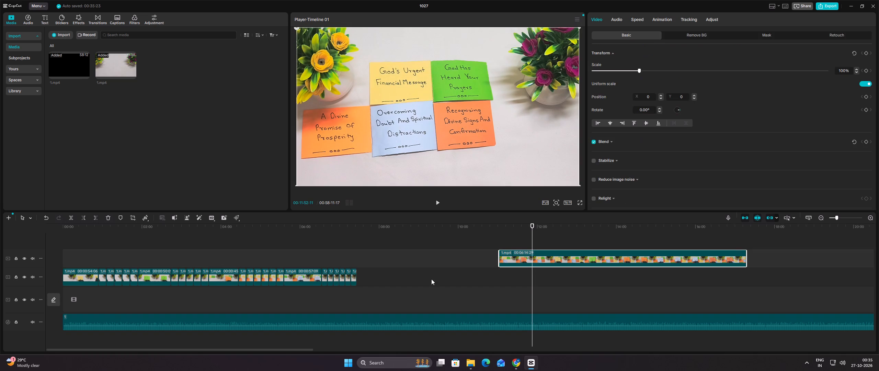
left_click(74, 220)
Move the second orange-note part to start at about 7:46 and split it at about 00:08:26, where the hand has left.
left_click_drag(513, 259, 490, 254)
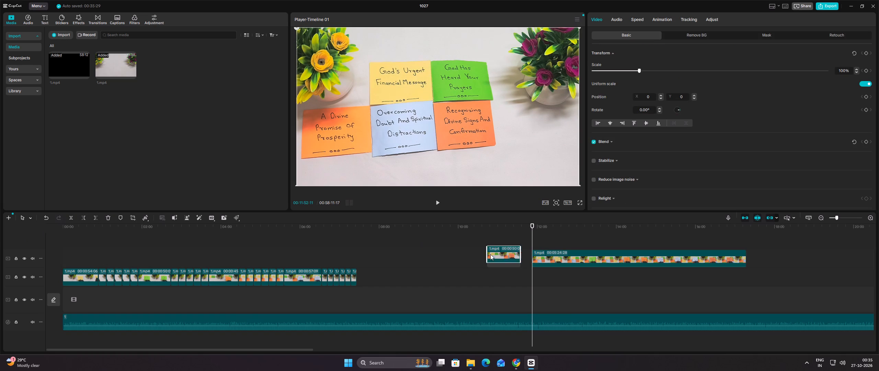
left_click_drag(490, 254, 384, 262)
left_click(372, 240)
left_click_drag(372, 240, 381, 239)
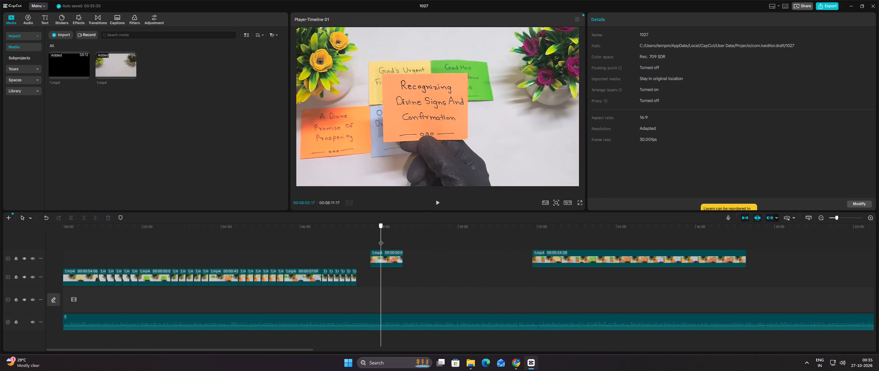
left_click_drag(381, 239, 401, 240)
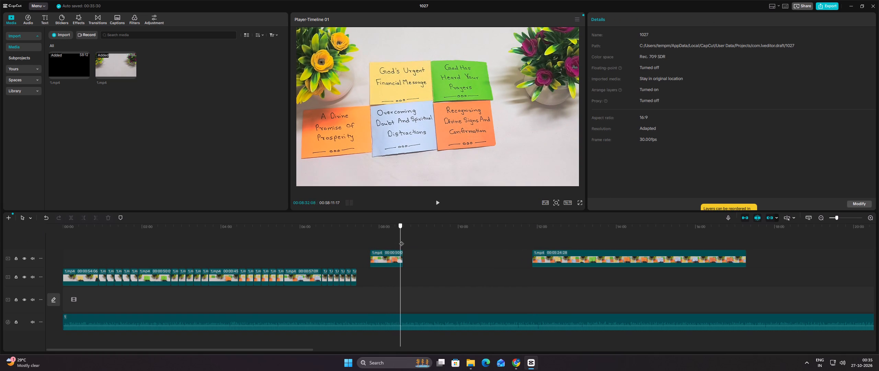
left_click_drag(401, 240, 397, 241)
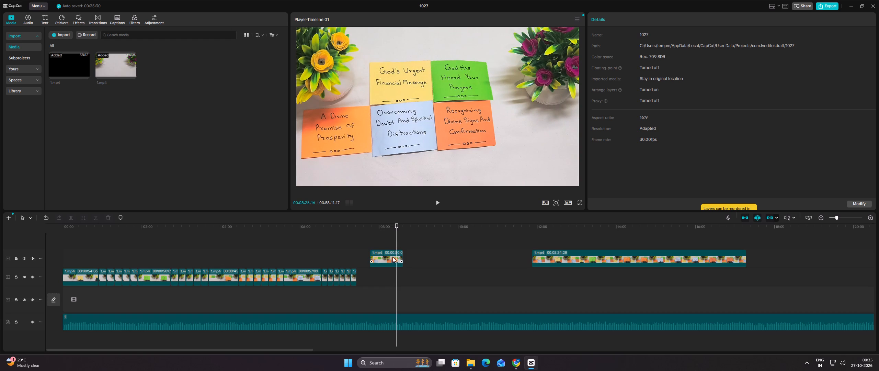
left_click(392, 257)
left_click(75, 220)
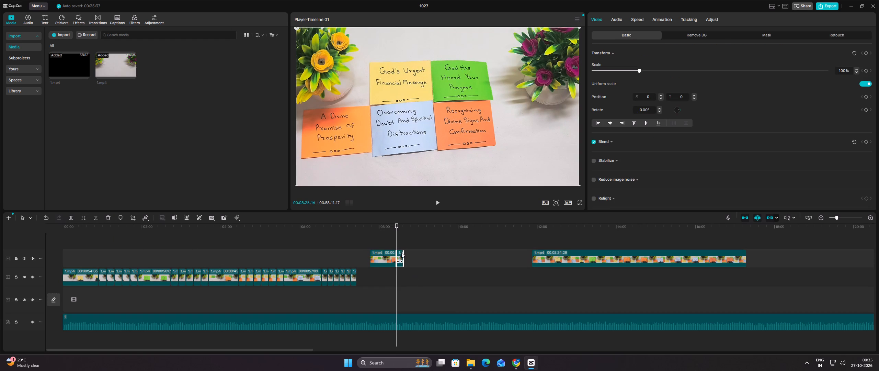
Copy the short resting segment of the second orange note and paste five copies end to end directly after it, starting at about 00:08:36.
left_click(400, 241)
right_click(399, 262)
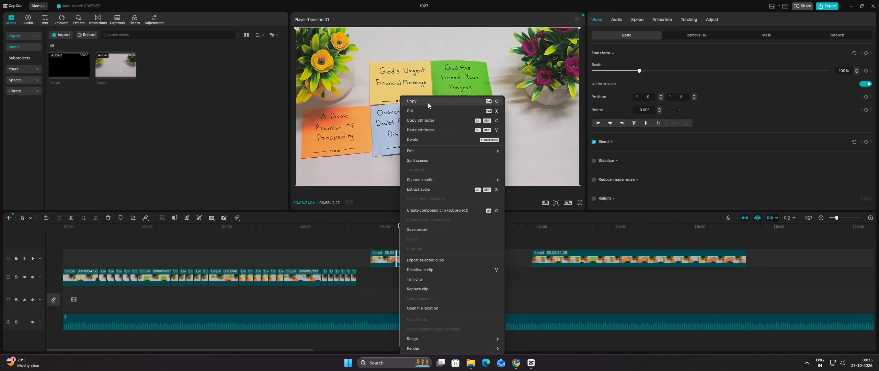
left_click(428, 103)
left_click(404, 244)
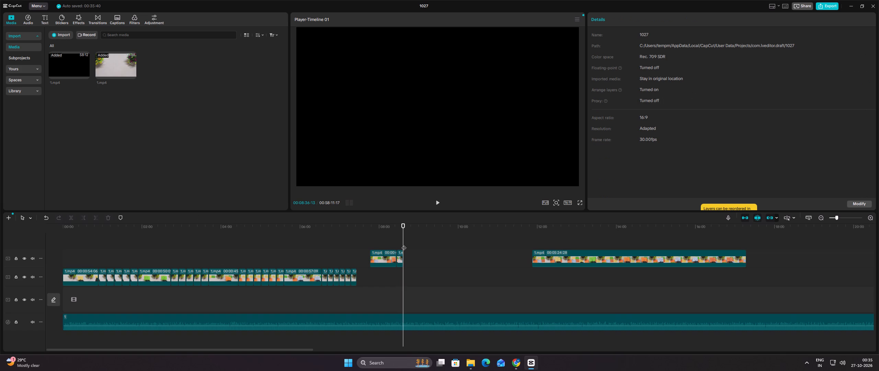
key("ctrl+v")
left_click(409, 245, "ctrl")
key("ctrl+v")
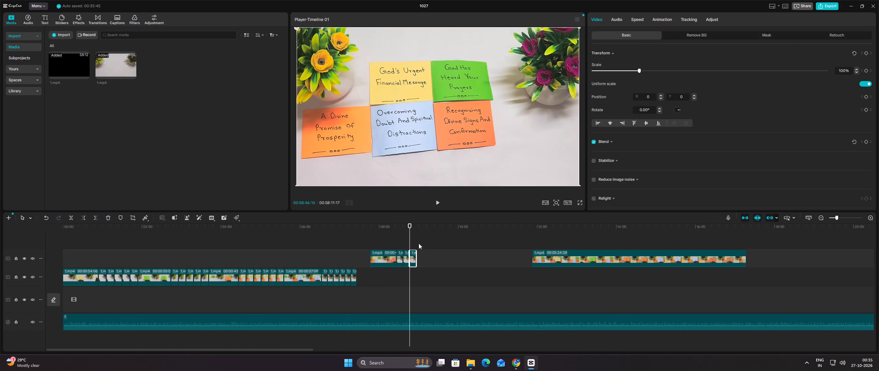
left_click(415, 243, "ctrl")
key("ctrl+v")
left_click(423, 243, "ctrl")
key("ctrl+v")
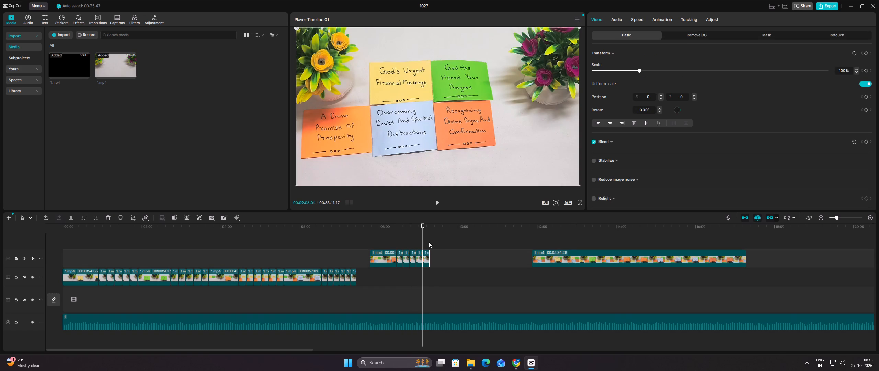
left_click(429, 242, "ctrl")
key("ctrl+v")
Move the second orange-note segment with all its resting copies onto the lower track, directly after the last blue-note copy.
left_click_drag(445, 241, 384, 259)
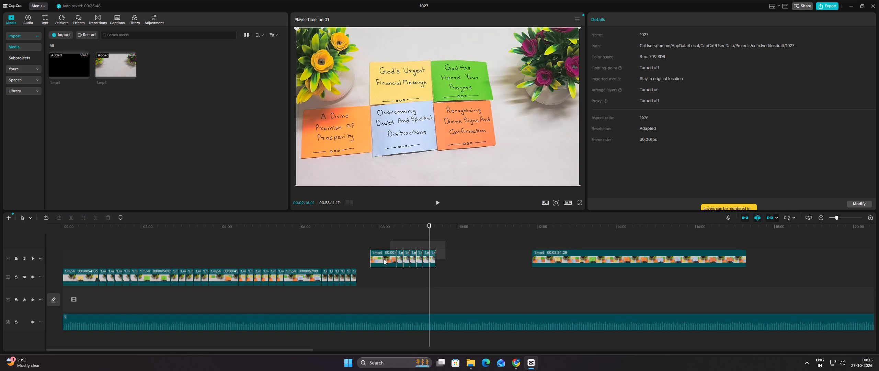
left_click_drag(384, 259, 367, 260)
left_click_drag(379, 259, 365, 279)
Scrub through the second orange-note segment and its resting copies on the lower track to check the joins between them.
left_click(377, 251)
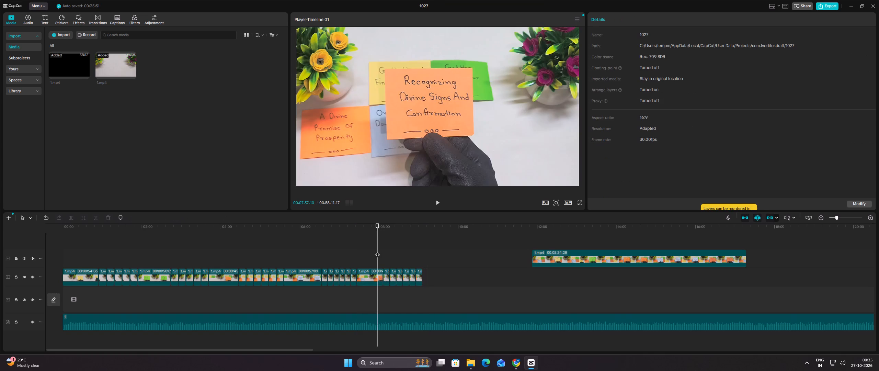
left_click_drag(377, 251, 401, 248)
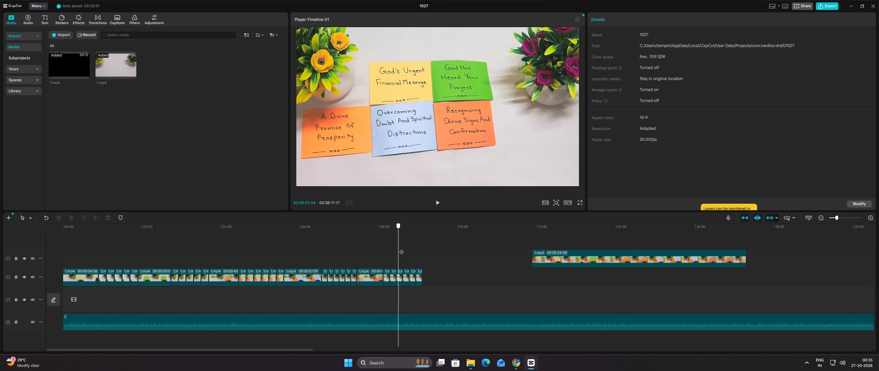
left_click_drag(401, 248, 385, 249)
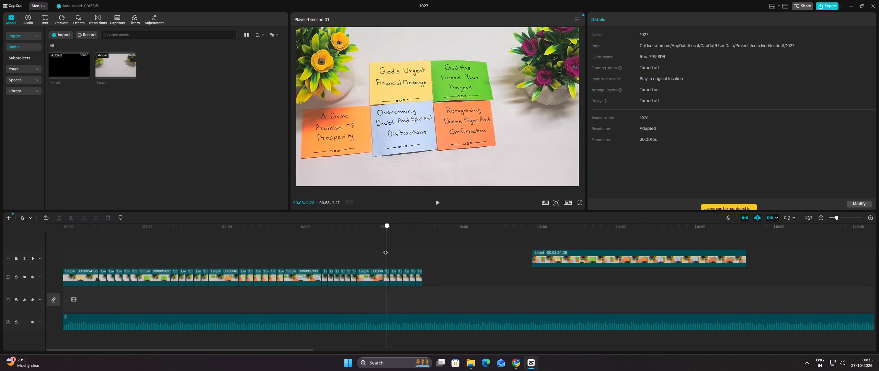
left_click_drag(385, 249, 381, 249)
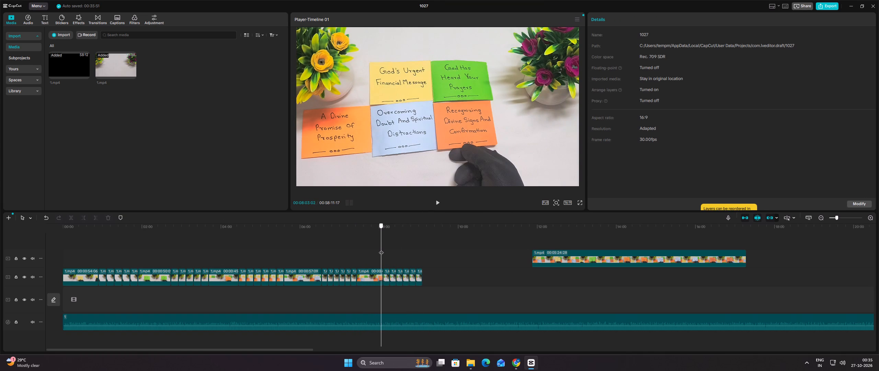
left_click_drag(381, 249, 394, 250)
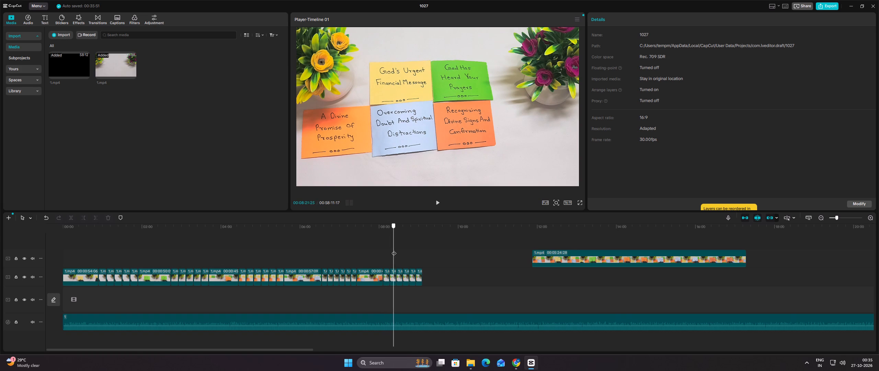
left_click_drag(394, 250, 419, 251)
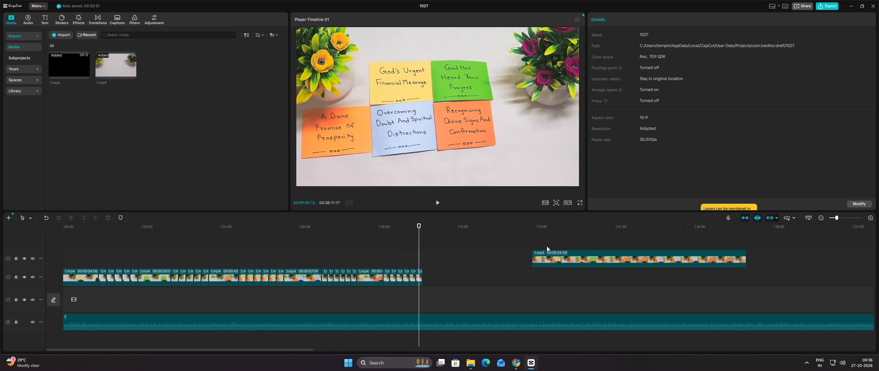
Move the remaining footage to start at about 11:40 and split it at about 00:12:46, before the second green note appears.
left_click_drag(545, 252, 537, 252)
left_click(525, 241)
left_click_drag(525, 241, 530, 241)
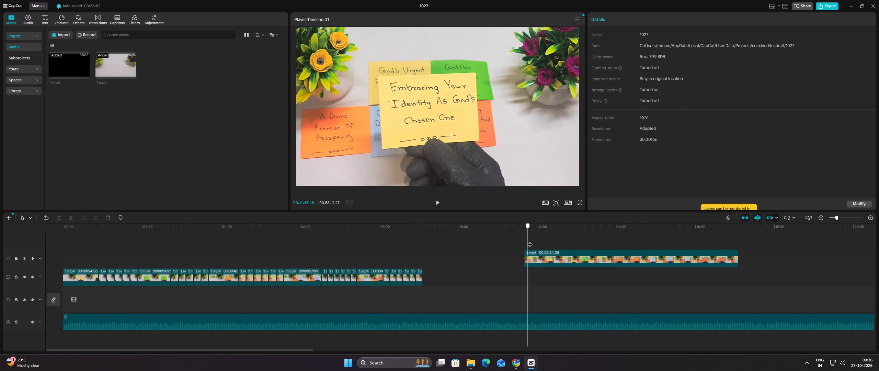
left_click_drag(530, 241, 572, 244)
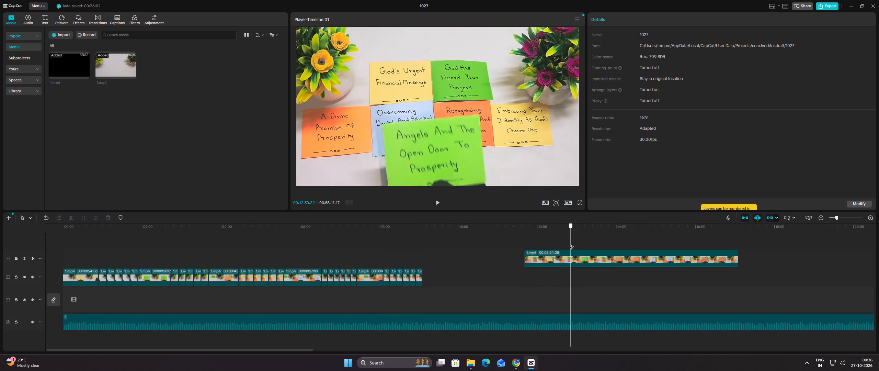
left_click_drag(572, 244, 561, 244)
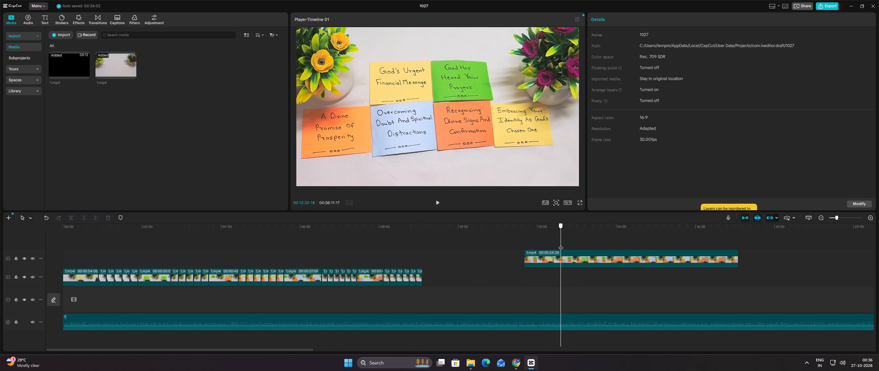
left_click_drag(561, 244, 569, 243)
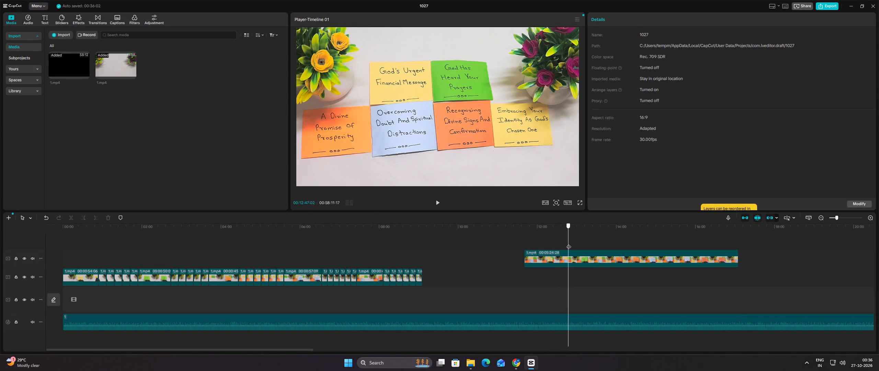
left_click_drag(569, 243, 568, 243)
left_click(568, 256)
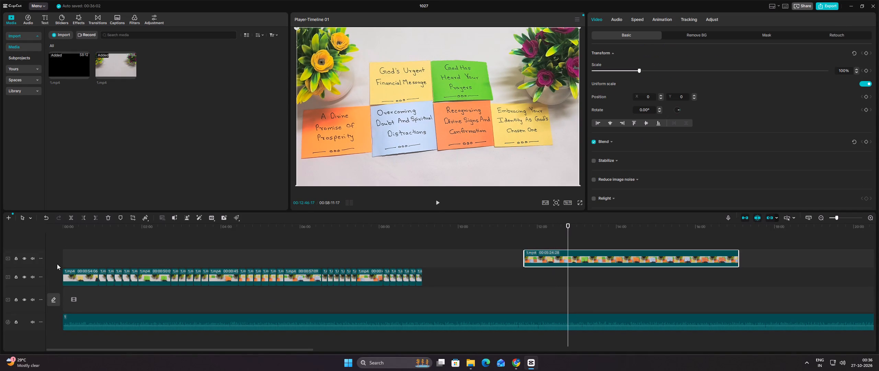
left_click(69, 218)
Move the second yellow-note segment to start at about 00:09:26 and split it at about 00:10:19, once the hand has left.
left_click_drag(546, 255, 487, 261)
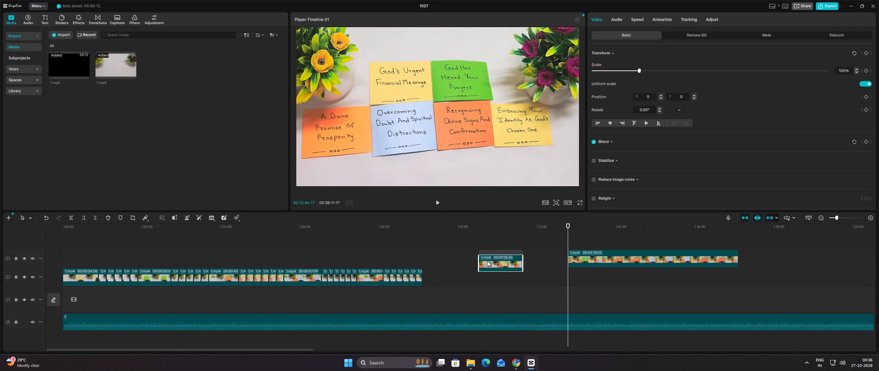
left_click_drag(487, 261, 457, 257)
left_click(444, 239)
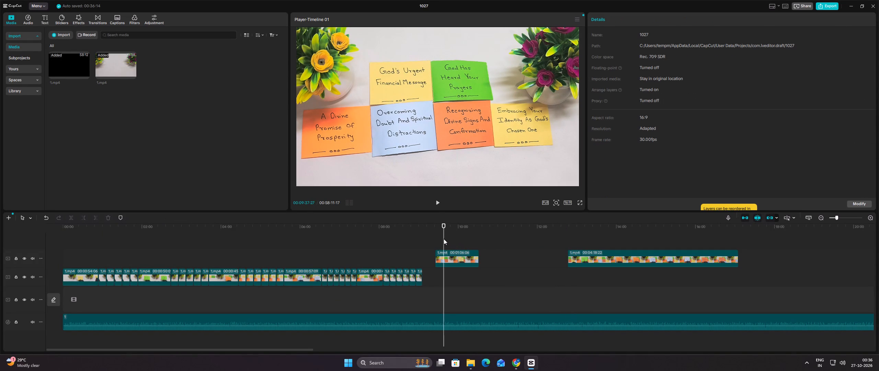
left_click_drag(443, 237, 453, 237)
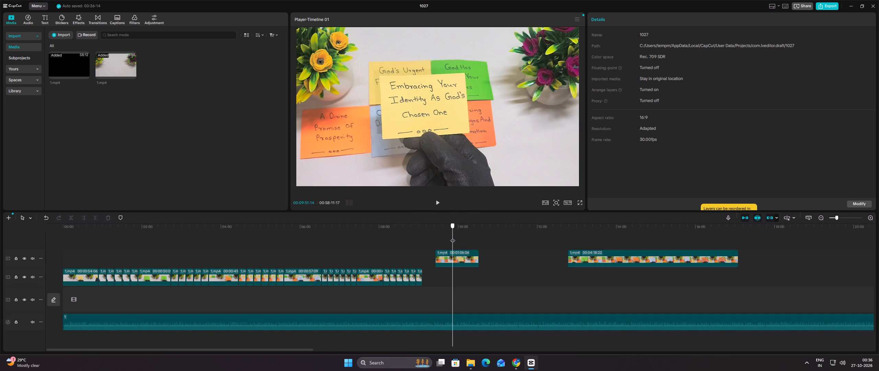
left_click_drag(453, 237, 455, 237)
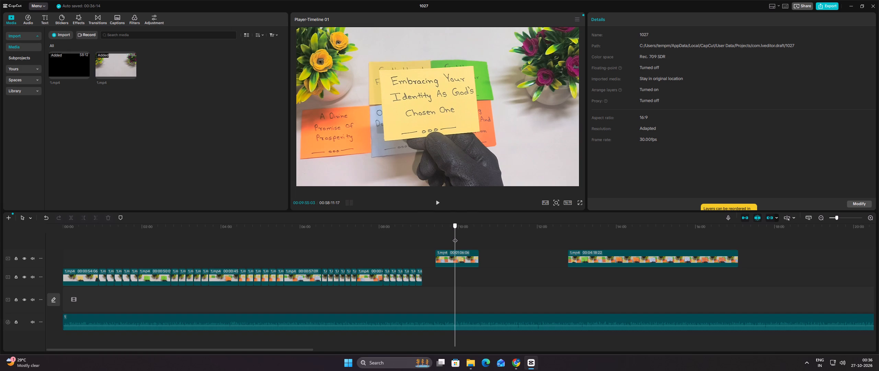
left_click_drag(455, 237, 459, 238)
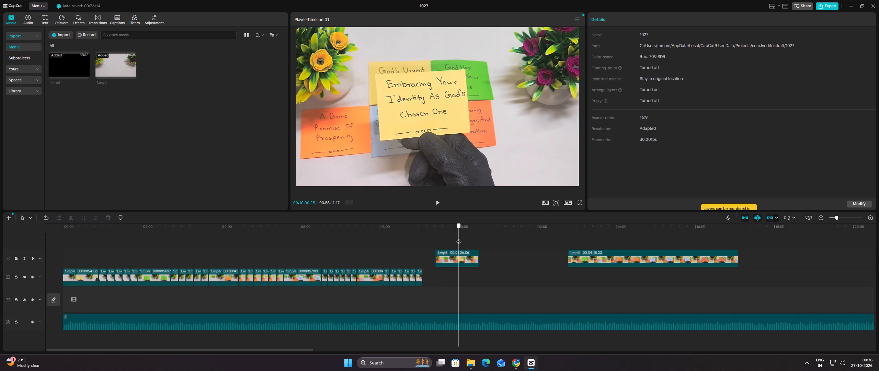
left_click_drag(459, 238, 465, 240)
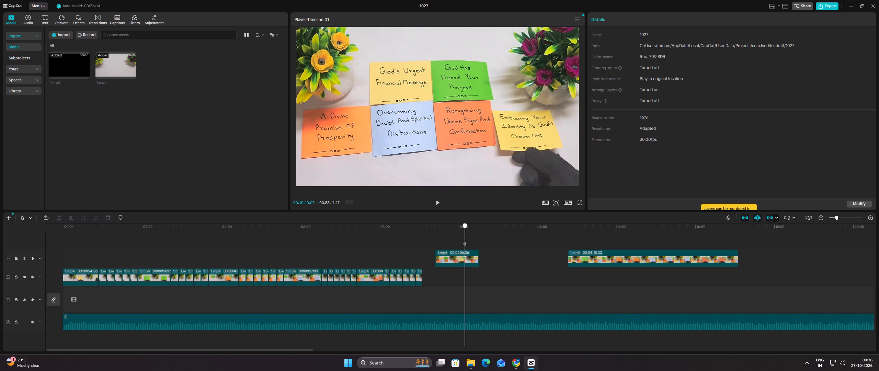
left_click_drag(465, 240, 470, 240)
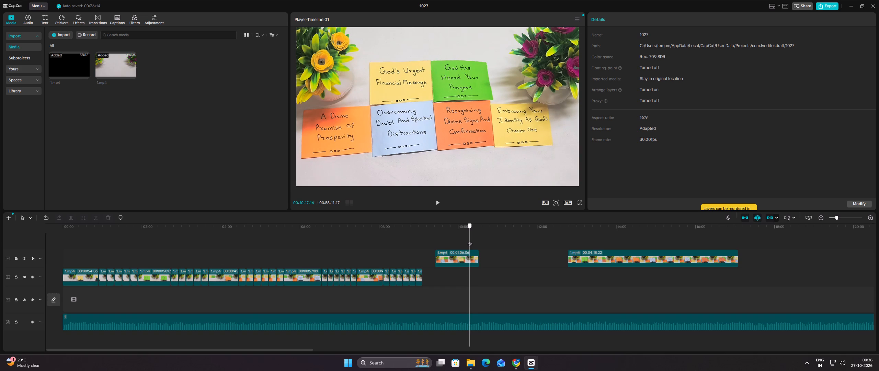
left_click_drag(470, 240, 469, 243)
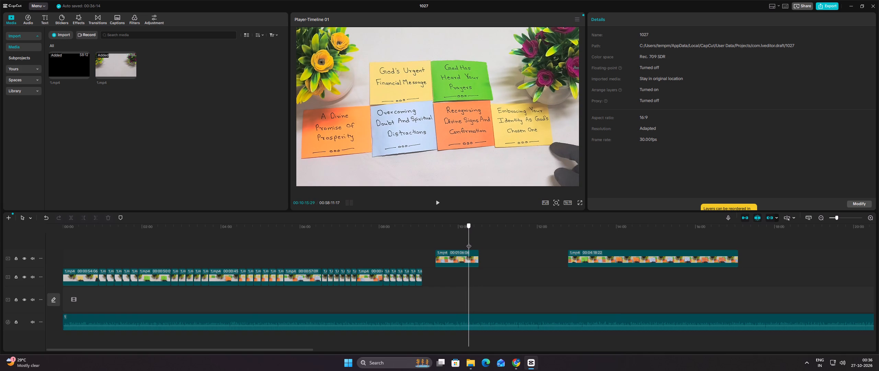
left_click_drag(469, 243, 471, 243)
left_click(467, 260)
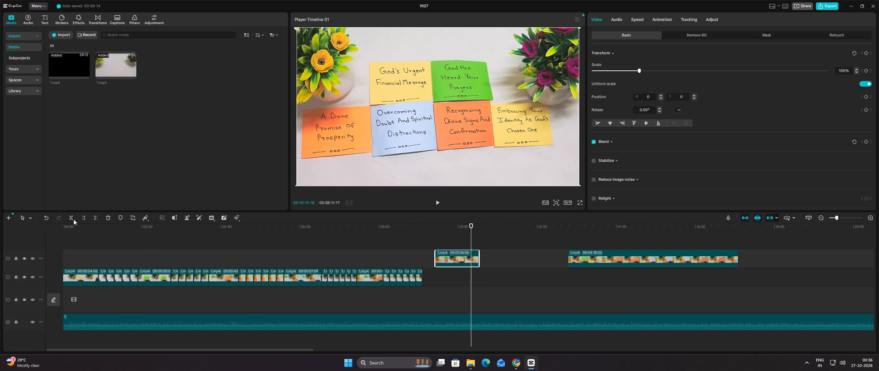
left_click(73, 219)
Copy the short resting segment of the second yellow note and paste five copies end to end directly after it, starting at about 00:10:31.
double_click(473, 239)
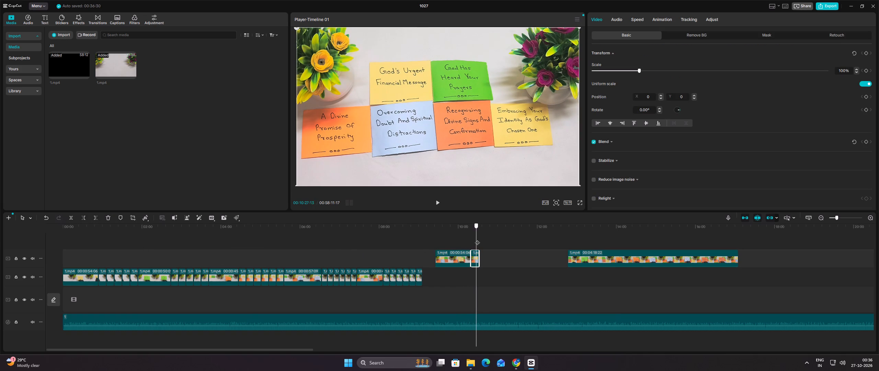
right_click(475, 253)
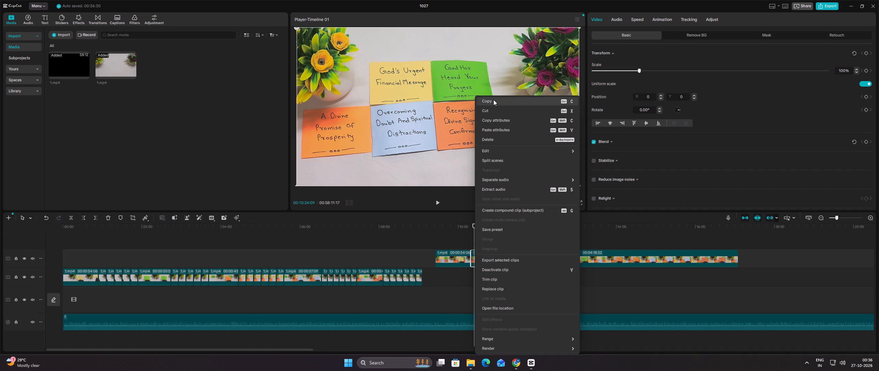
left_click(493, 100)
left_click(481, 239)
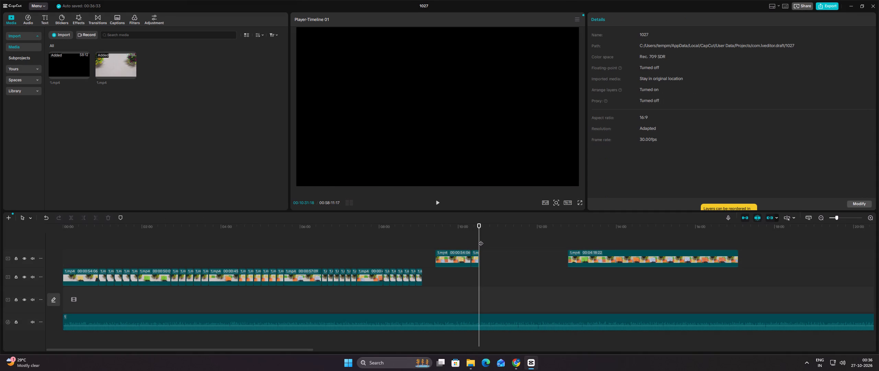
key("ctrl+v")
left_click(487, 239, "ctrl")
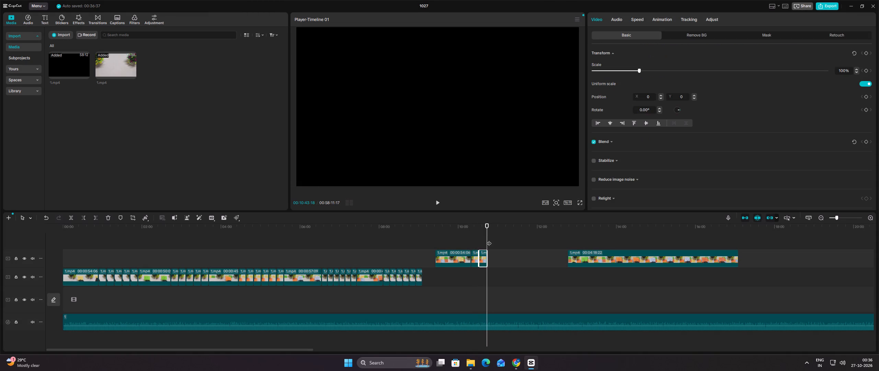
key("ctrl+v")
left_click(495, 241, "ctrl")
key("ctrl+v")
left_click(505, 238, "ctrl")
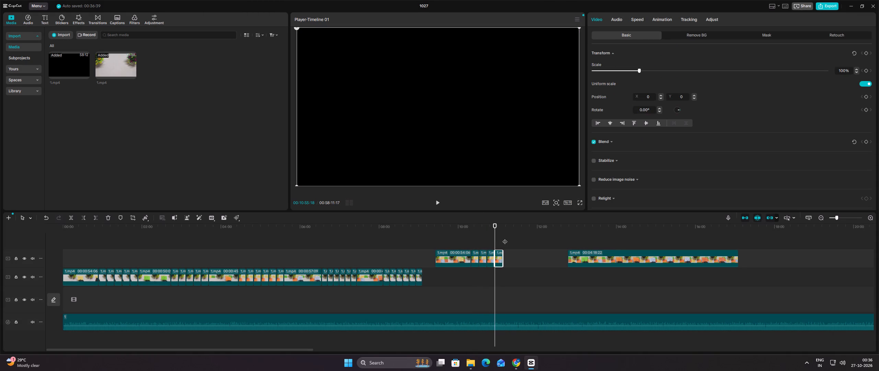
key("ctrl+v")
left_click(511, 238, "ctrl")
key("ctrl+v")
Move the second yellow-note segment with all its resting copies onto the lower track, directly after the last orange-note copy.
left_click_drag(527, 248, 527, 257)
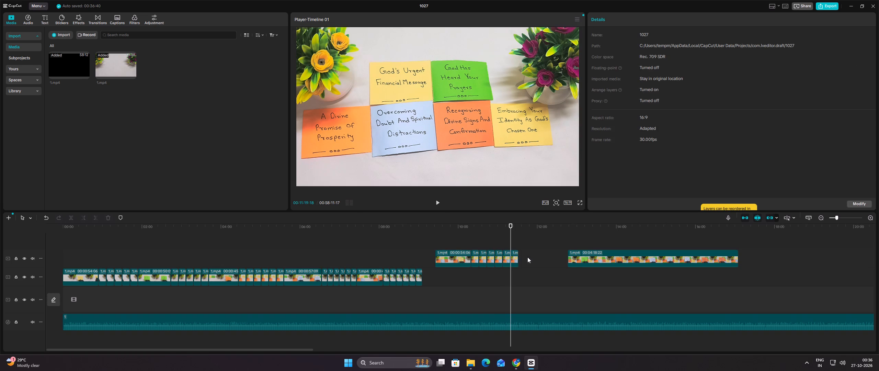
left_click_drag(527, 257, 439, 261)
left_click_drag(443, 259, 430, 282)
left_click(435, 260)
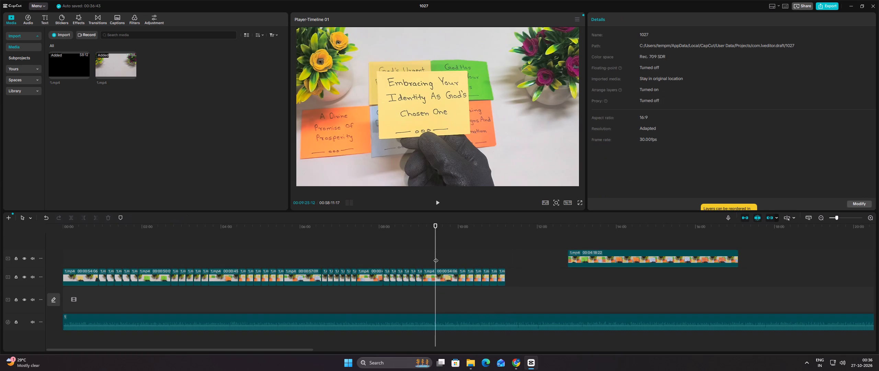
left_click(429, 255)
left_click_drag(429, 255, 477, 260)
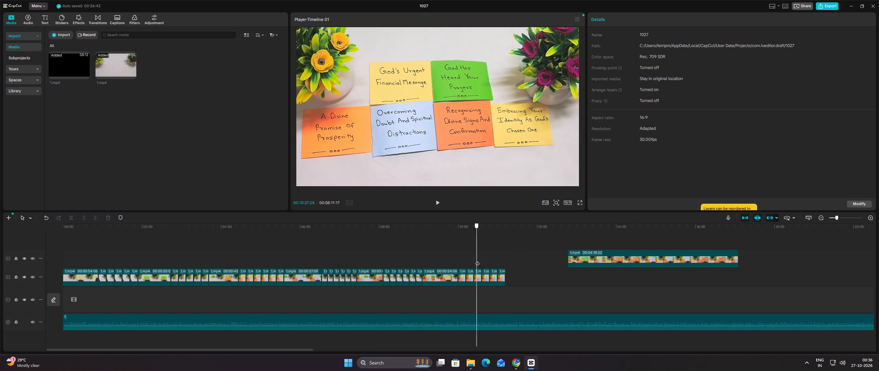
left_click_drag(477, 260, 504, 259)
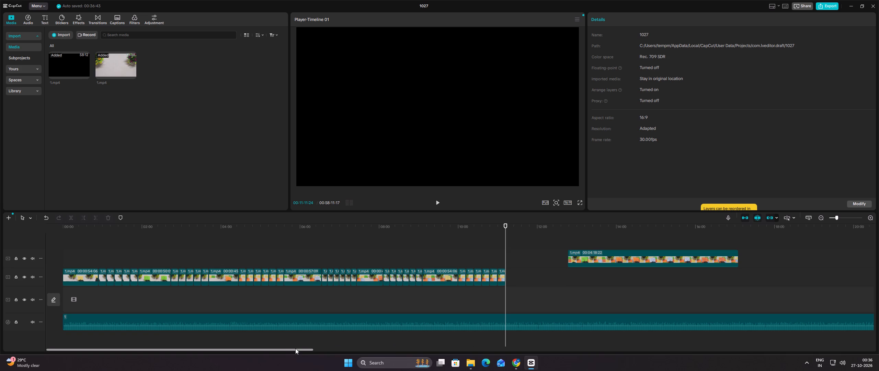
Move the remaining footage to start at about 00:15:31 and split it at about 00:16:29, before the "A Prophetic Prayer" orange note appears.
left_click_drag(297, 352, 301, 351)
left_click_drag(301, 349, 413, 347)
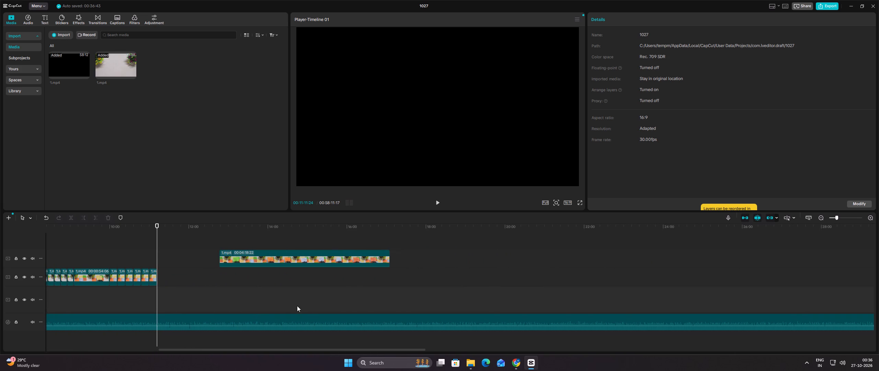
left_click_drag(230, 250, 338, 251)
left_click(328, 242)
left_click_drag(328, 242, 331, 241)
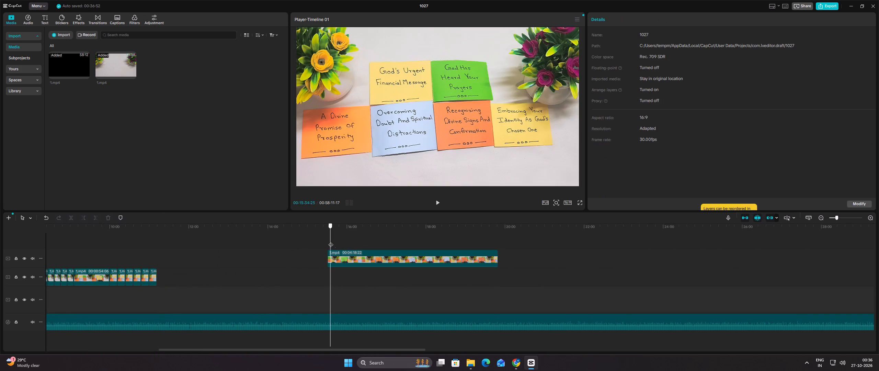
left_click_drag(331, 241, 373, 246)
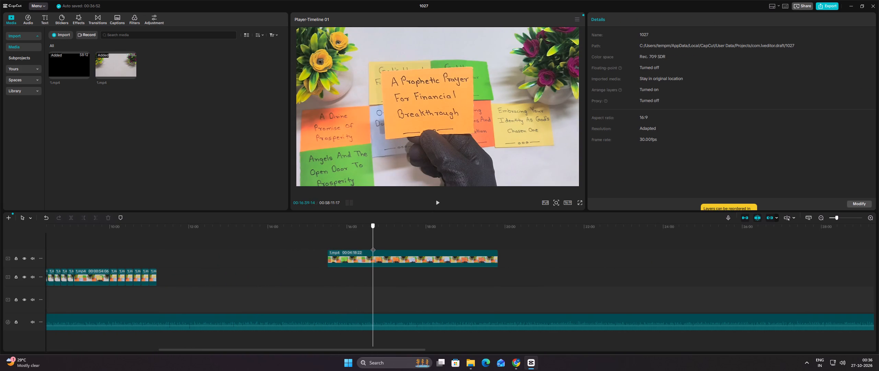
left_click_drag(373, 246, 366, 247)
left_click(365, 256)
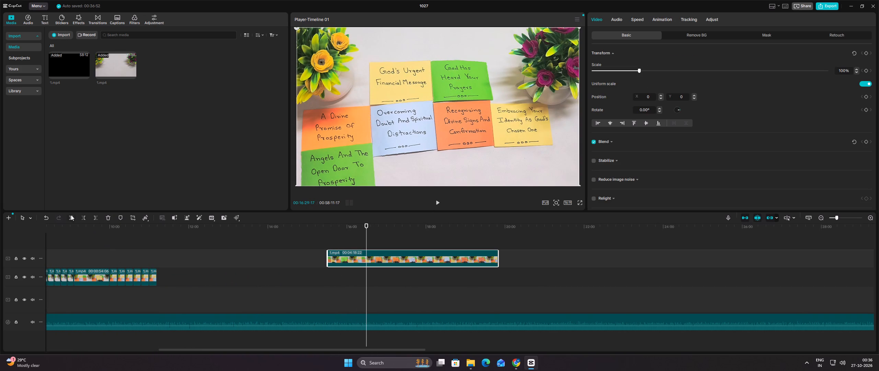
left_click(70, 215)
Move the second green-note segment back to start at about 00:12:10 on the upper track.
left_click_drag(339, 257, 207, 258)
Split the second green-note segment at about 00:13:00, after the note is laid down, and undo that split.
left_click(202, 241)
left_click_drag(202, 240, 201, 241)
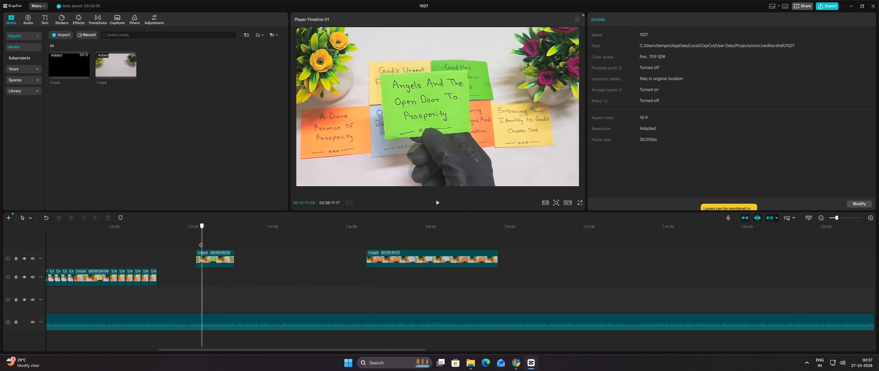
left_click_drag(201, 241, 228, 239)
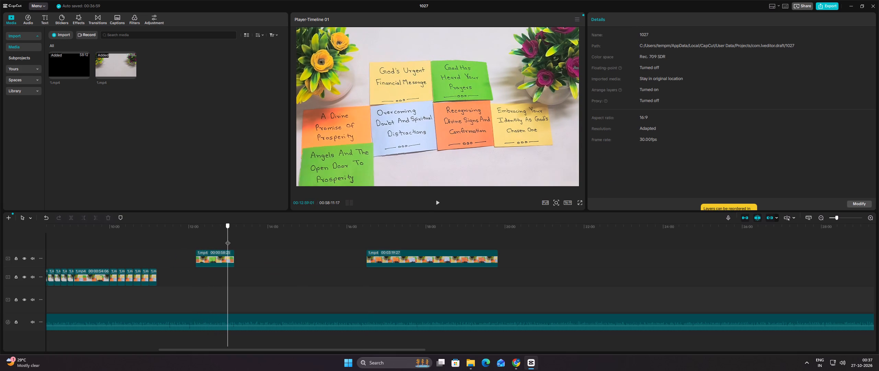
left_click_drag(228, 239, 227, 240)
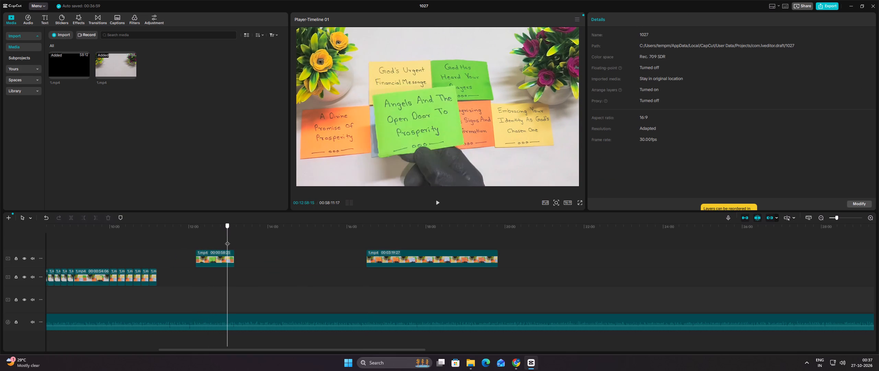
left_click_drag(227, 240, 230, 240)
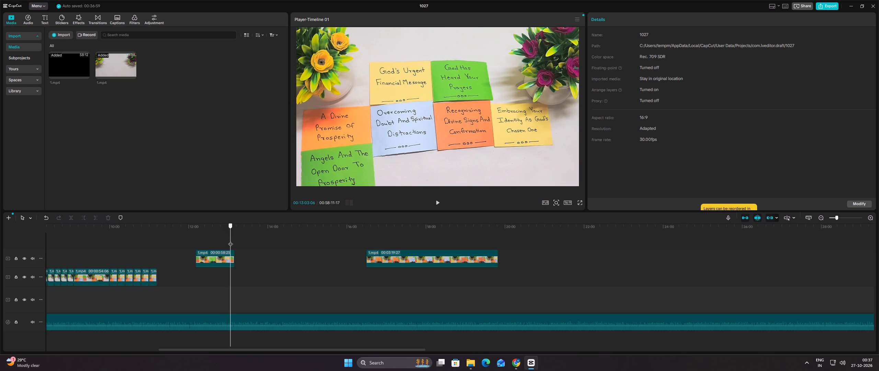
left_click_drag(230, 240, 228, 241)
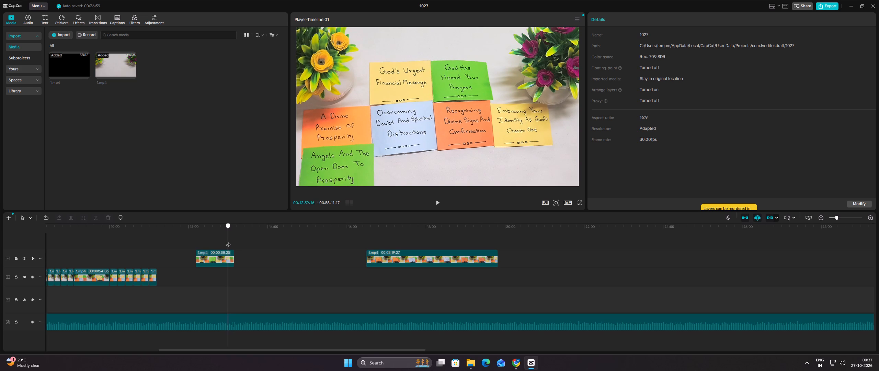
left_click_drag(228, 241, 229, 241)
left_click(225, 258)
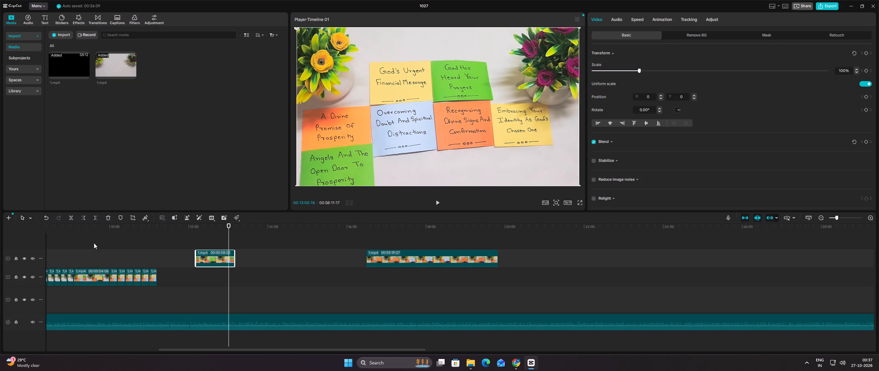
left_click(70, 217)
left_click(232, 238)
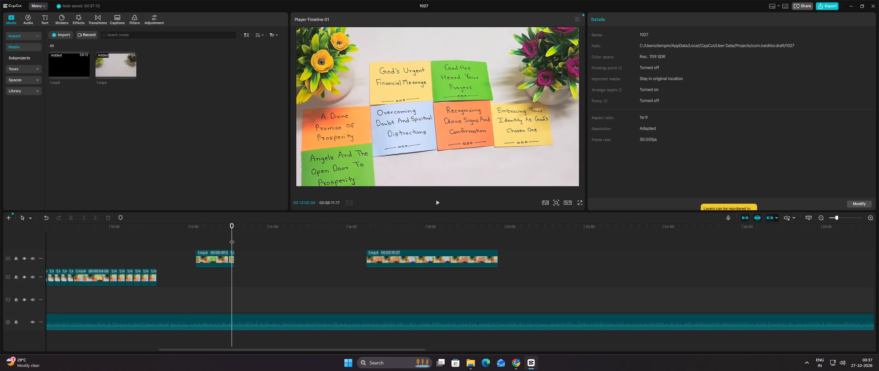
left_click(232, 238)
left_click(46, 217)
Split the second green-note segment at about 00:13:03, once the note is lying in place.
scroll(269, 245, "up", 10, "ctrl")
scroll(269, 245, "down", 1, "ctrl")
scroll(269, 245, "up", 2, "ctrl")
scroll(269, 245, "down", 1, "ctrl")
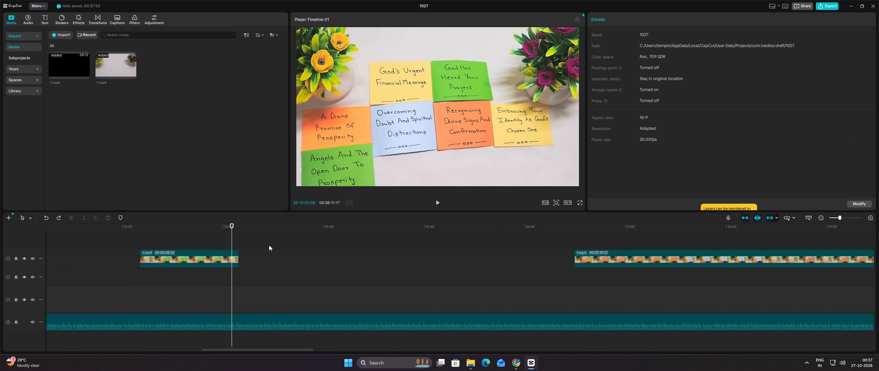
scroll(269, 245, "up", 4, "ctrl")
left_click_drag(233, 243, 220, 242)
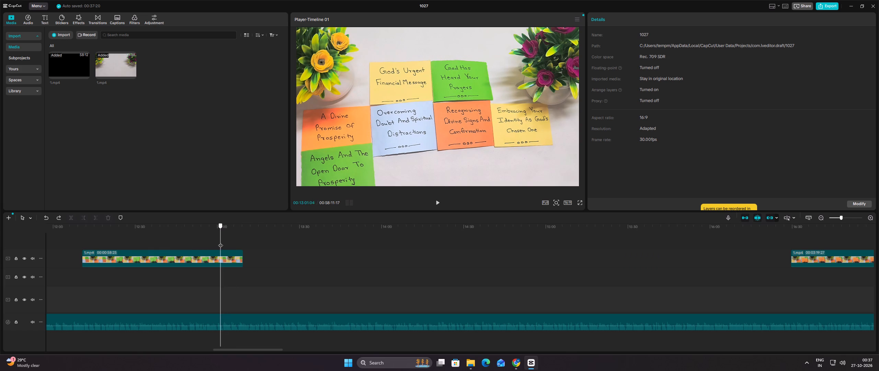
left_click_drag(220, 242, 244, 242)
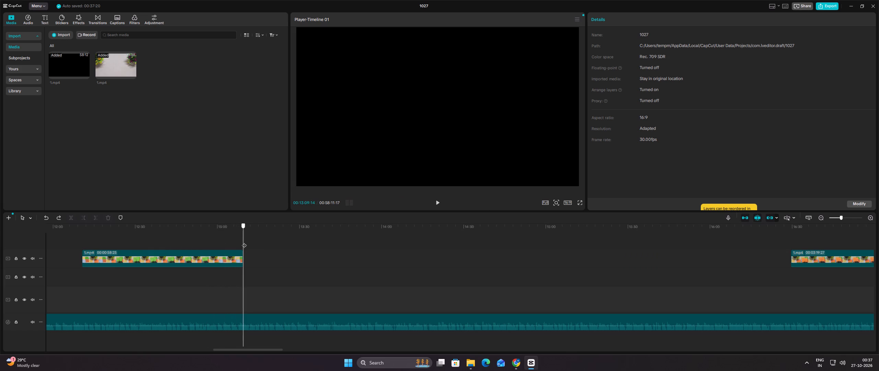
left_click_drag(244, 242, 223, 240)
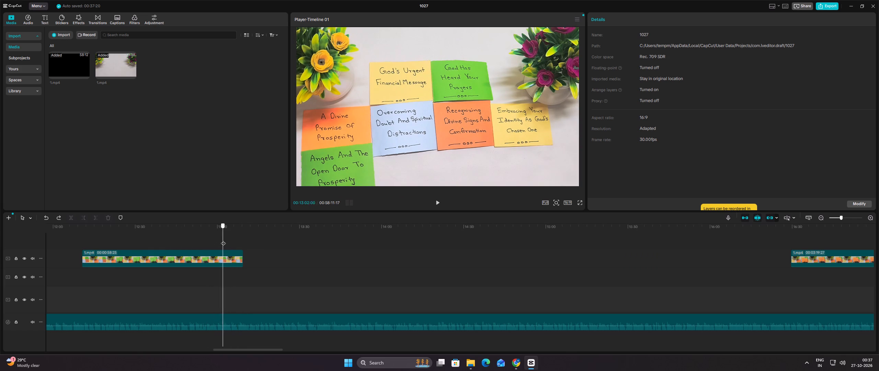
left_click_drag(223, 240, 227, 240)
left_click(229, 263)
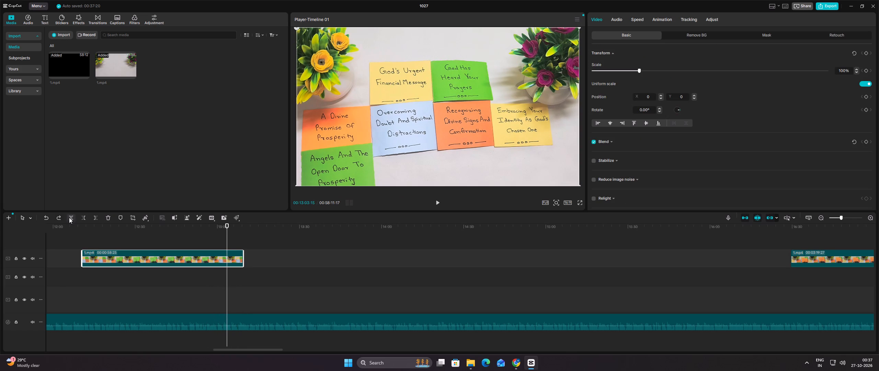
left_click(69, 217)
Copy the short resting piece of the second green-note segment and paste it six times back to back after the original.
left_click(231, 240)
left_click_drag(231, 240, 242, 239)
right_click(231, 265)
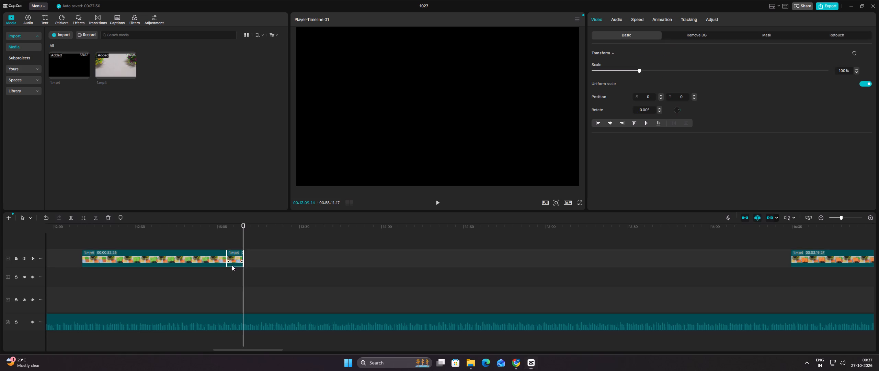
left_click(244, 103)
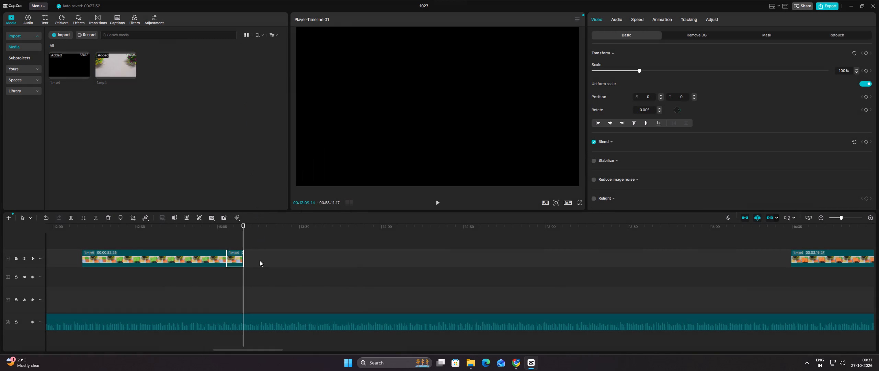
scroll(267, 249, "down", 9, "ctrl")
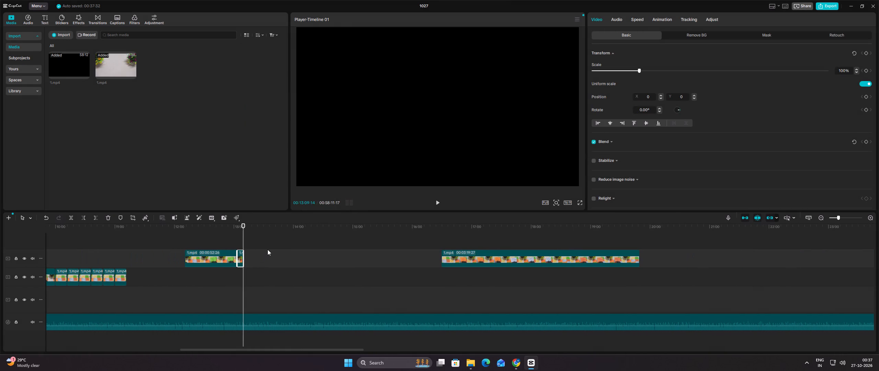
key("ctrl+v")
left_click(249, 243, "ctrl")
key("ctrl+v")
left_click(254, 243, "ctrl")
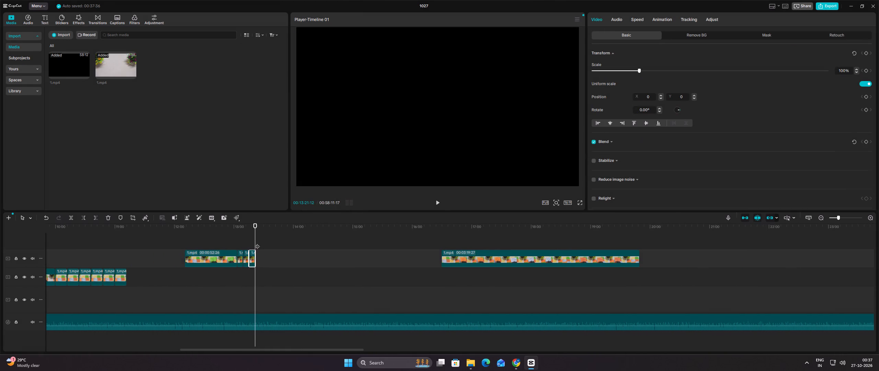
key("ctrl+v")
left_click(261, 244, "ctrl")
key("ctrl+v")
left_click(266, 241, "ctrl")
key("ctrl+v")
left_click(272, 242, "ctrl")
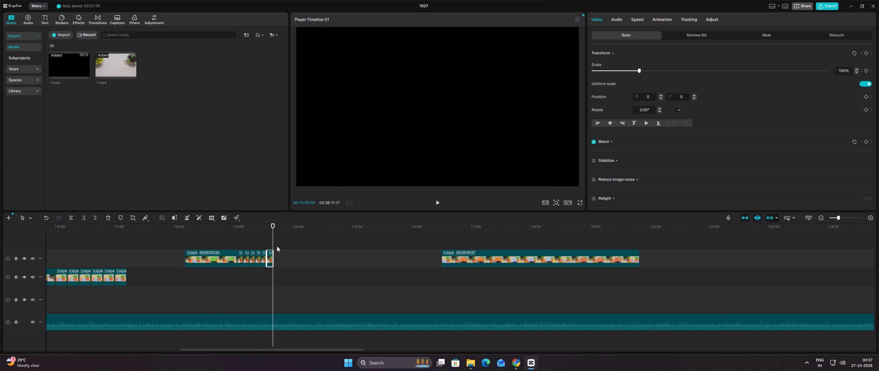
key("ctrl+v")
Move the second green-note segment with all its resting copies onto the lower track, directly after the last yellow-note copy.
left_click_drag(290, 249, 222, 259, "ctrl")
left_click_drag(214, 259, 186, 272)
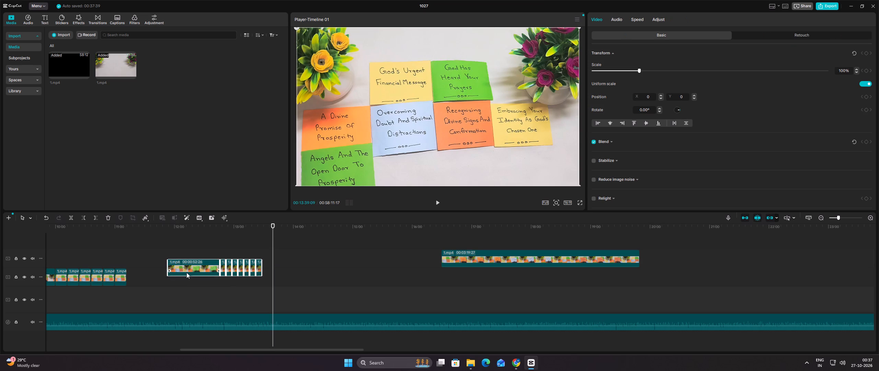
left_click_drag(186, 272, 154, 277)
left_click(162, 252)
left_click_drag(162, 252, 183, 250)
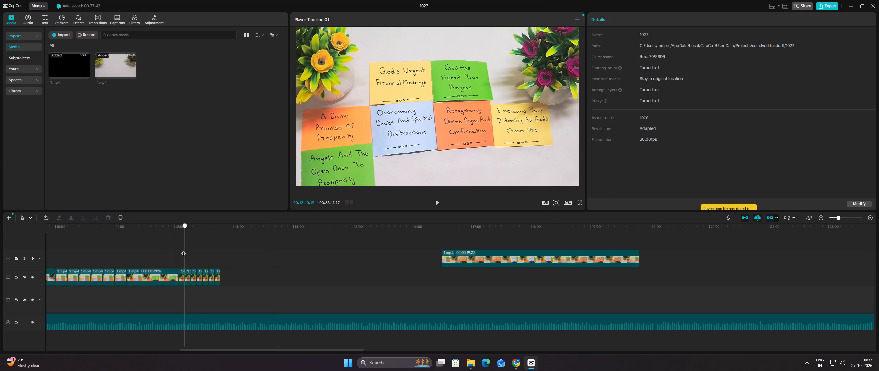
left_click_drag(183, 250, 217, 252)
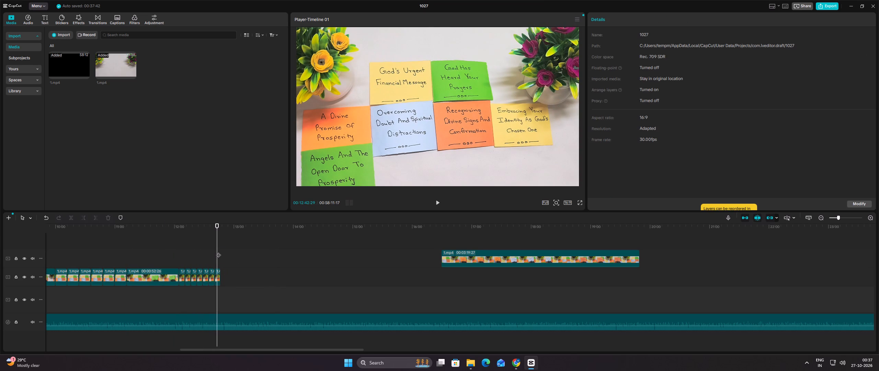
Split the remaining footage at about 00:17:30, after the "A Prophetic Prayer For Financial Breakthrough" orange note is laid down.
scroll(218, 251, "down", 20, "ctrl")
scroll(218, 251, "down", 2, "ctrl")
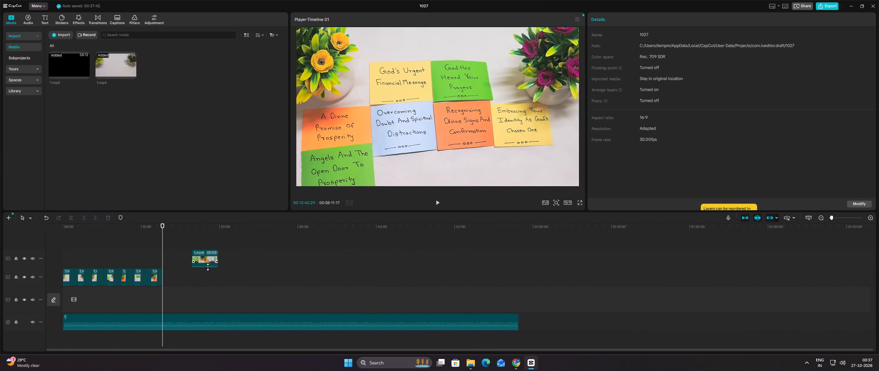
scroll(153, 262, "up", 8, "ctrl")
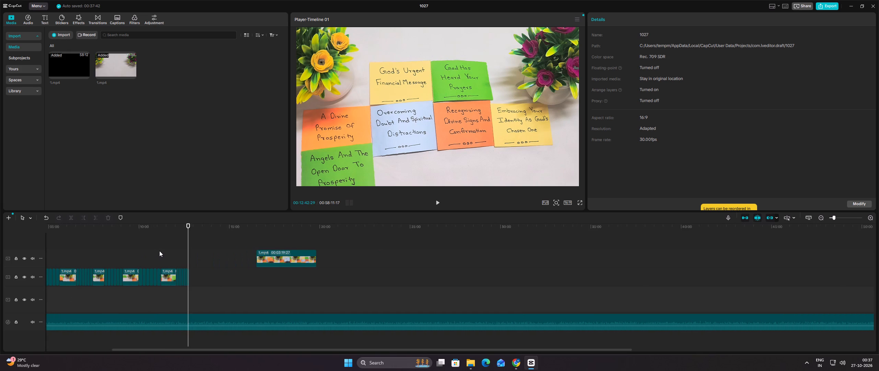
scroll(159, 251, "up", 6, "ctrl")
scroll(159, 251, "down", 1, "ctrl")
scroll(159, 251, "up", 1, "ctrl")
left_click(309, 243)
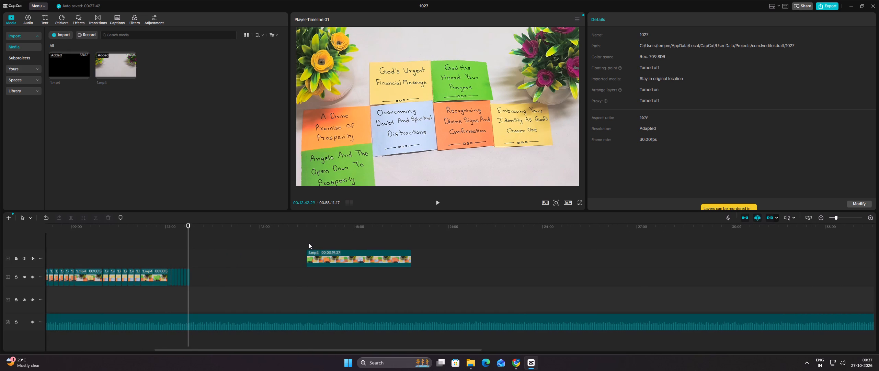
scroll(346, 240, "up", 5, "ctrl")
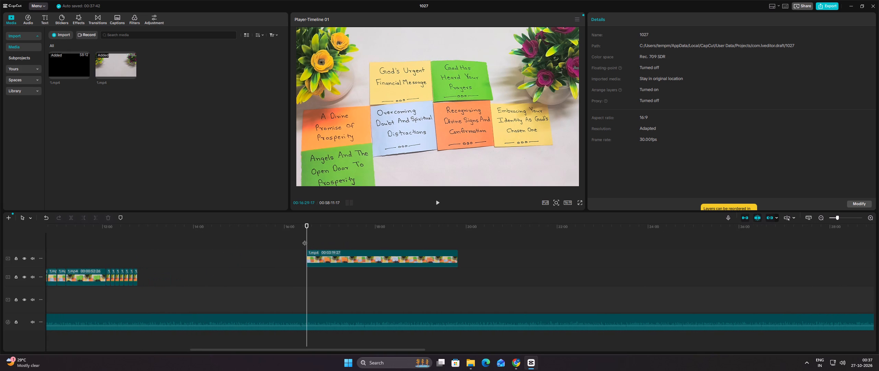
left_click_drag(307, 239, 342, 239)
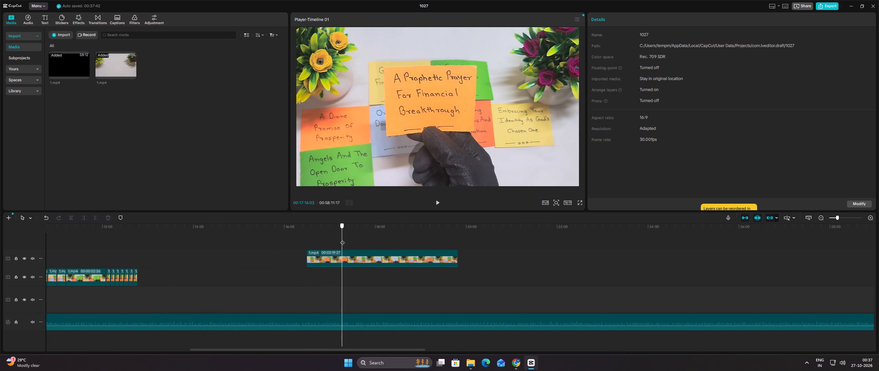
left_click_drag(342, 239, 353, 241)
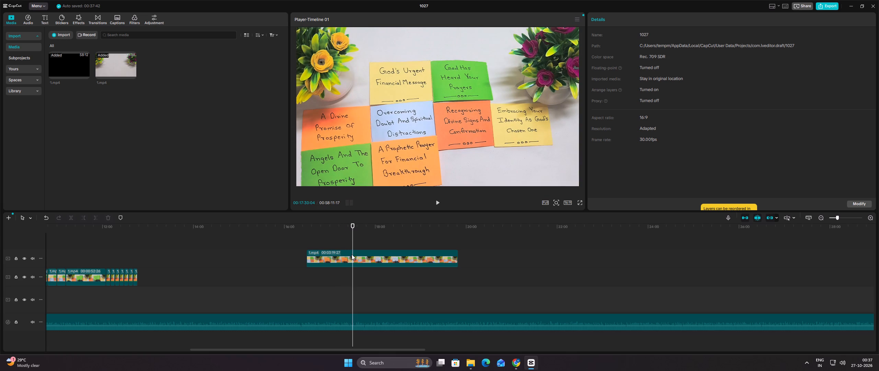
left_click(352, 254)
left_click(68, 217)
Move the "A Prophetic Prayer" orange-note segment back to start at about 00:13:33 on the upper track.
left_click_drag(322, 258, 262, 262)
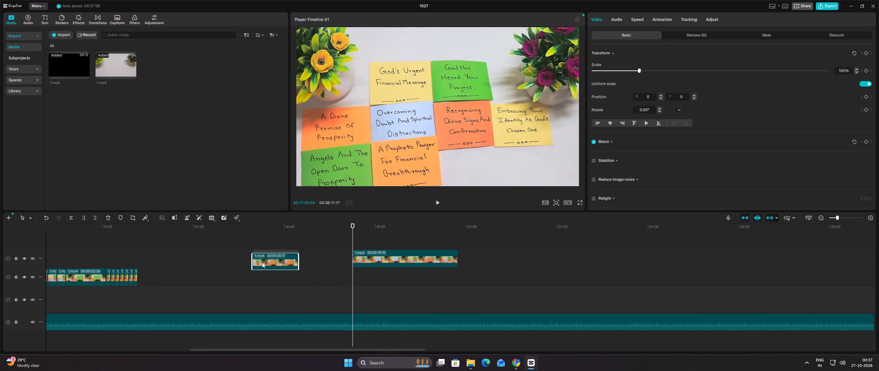
left_click_drag(262, 262, 188, 261)
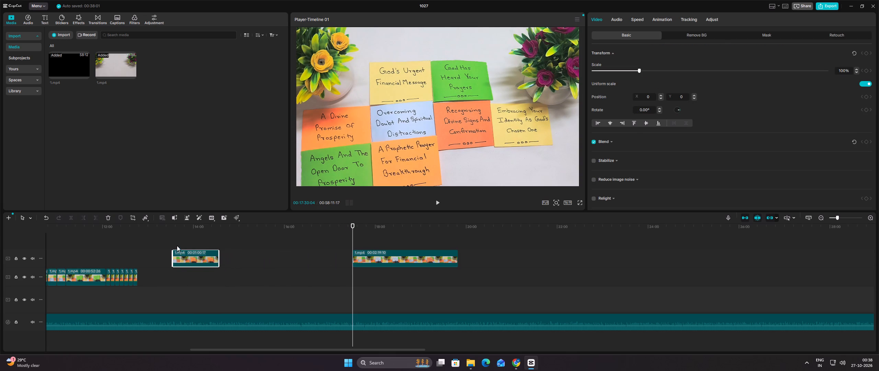
Split the "A Prophetic Prayer" segment at about 00:14:25, once the orange note is resting in place.
left_click(174, 244)
left_click_drag(174, 239, 183, 239)
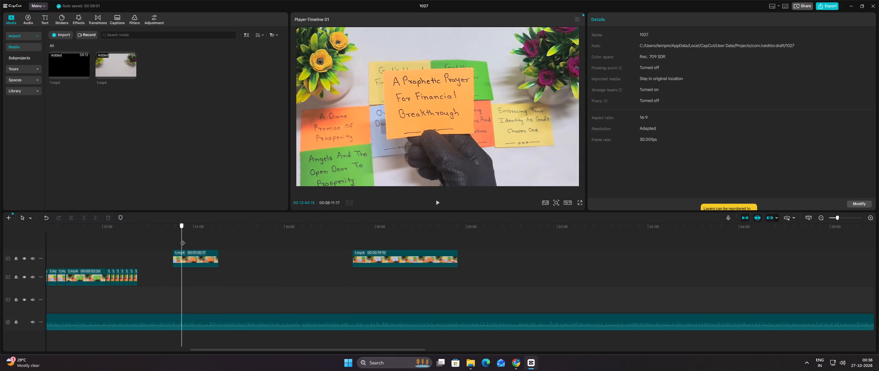
left_click_drag(183, 239, 206, 241)
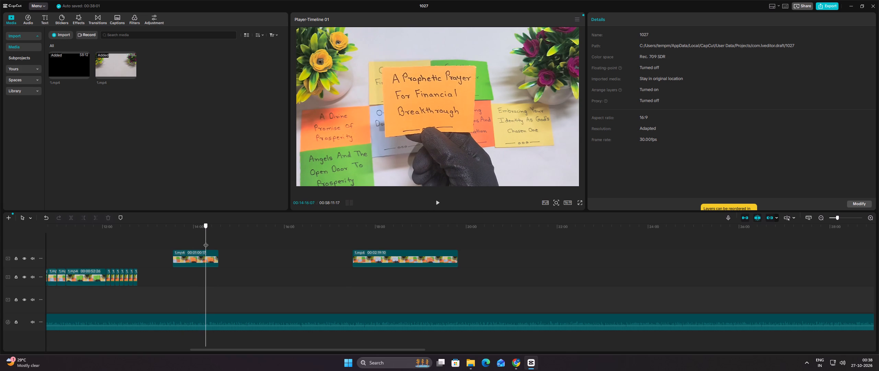
left_click_drag(206, 241, 213, 243)
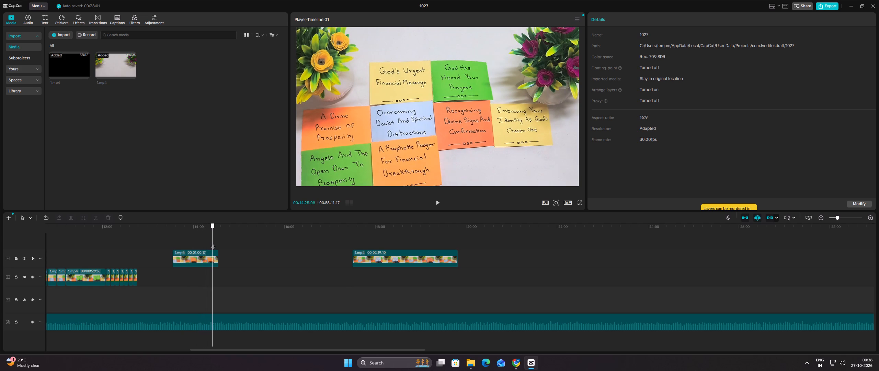
left_click_drag(213, 243, 210, 243)
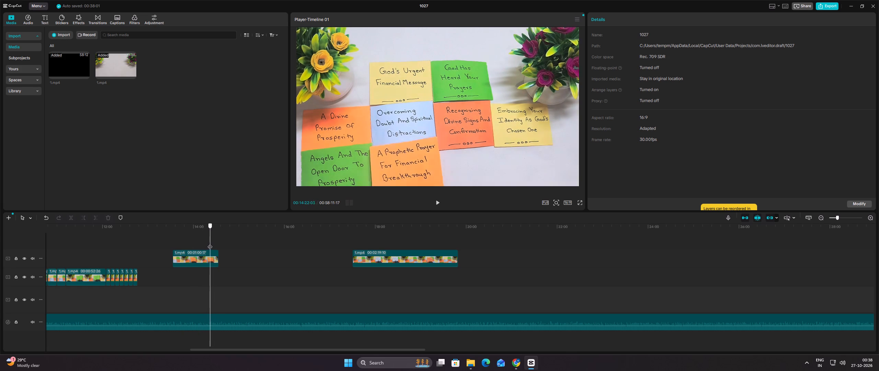
left_click_drag(210, 243, 213, 243)
left_click(203, 254)
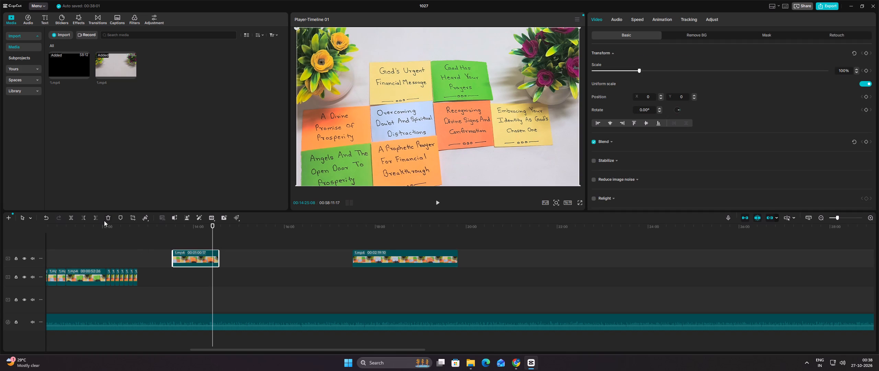
left_click(72, 216)
Copy the short resting piece of the "A Prophetic Prayer" segment and paste it six times back to back after the original.
left_click(216, 239)
left_click(216, 239)
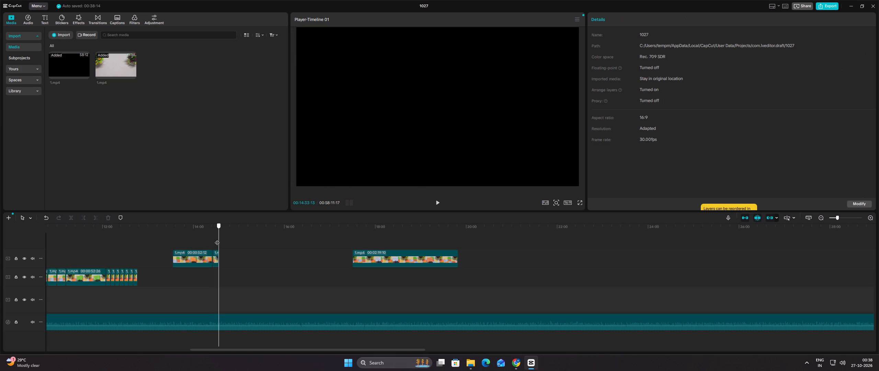
right_click(218, 253)
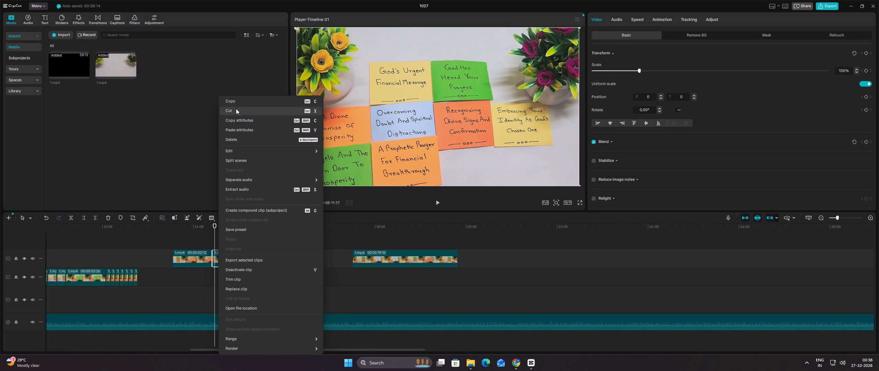
left_click(236, 99)
left_click(218, 241)
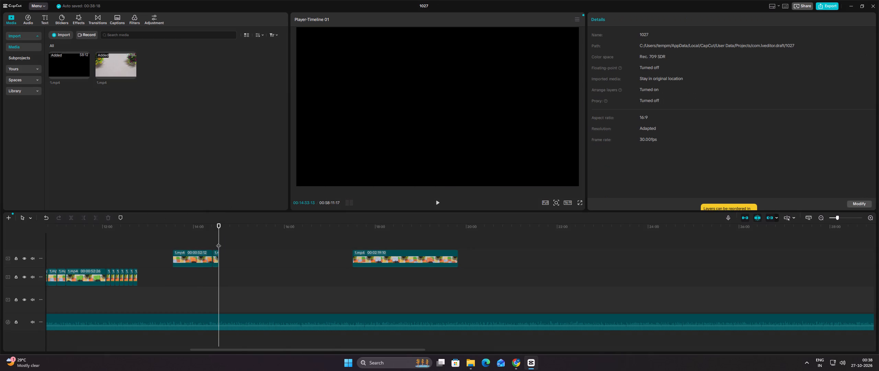
key("ctrl+v")
left_click(225, 241, "ctrl")
key("ctrl+v")
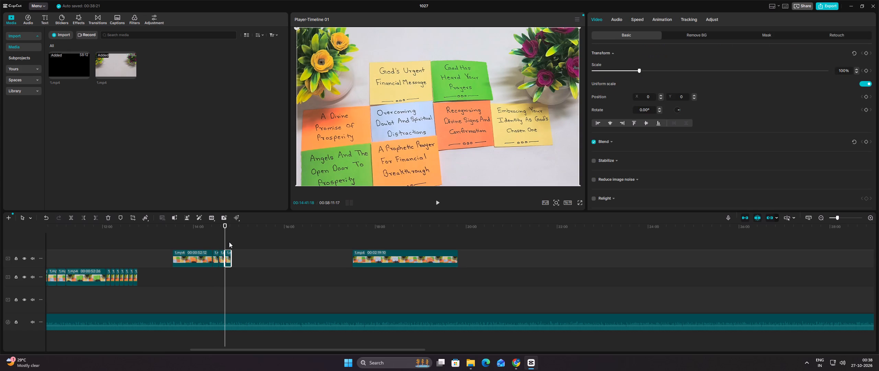
left_click(231, 241, "ctrl")
key("ctrl+v")
left_click(236, 241, "ctrl")
key("ctrl+v")
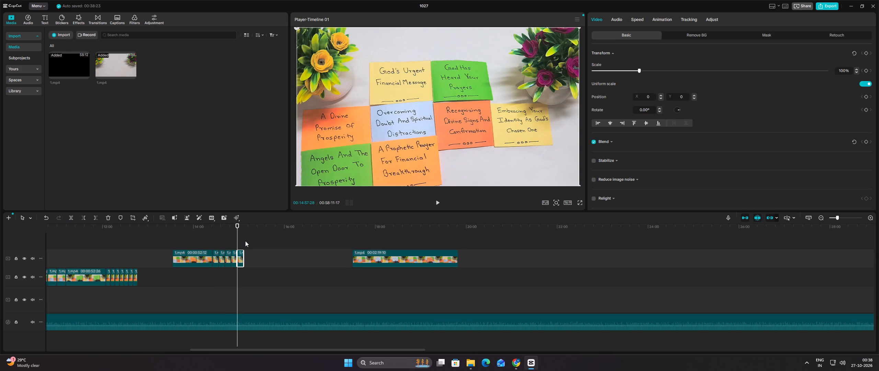
left_click(245, 241, "ctrl")
key("ctrl+v")
left_click(250, 240, "ctrl")
key("ctrl+v")
Move the "A Prophetic Prayer" segment with all its resting copies onto the lower track, directly after the last green-note copy.
left_click_drag(264, 249, 245, 268)
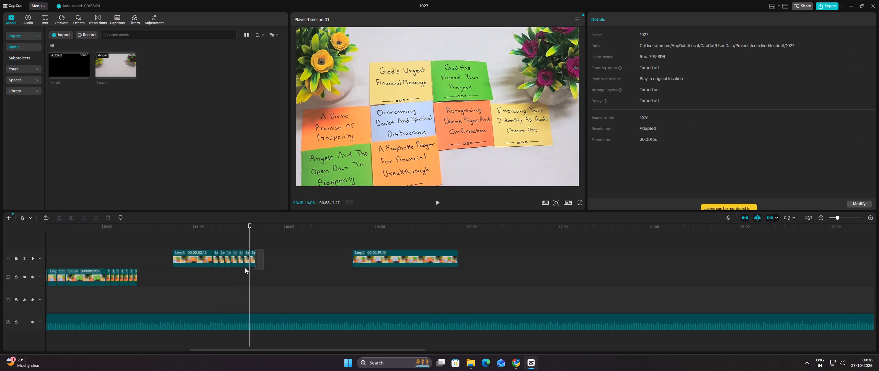
left_click_drag(245, 268, 195, 260)
left_click_drag(190, 260, 156, 278)
left_click(157, 250)
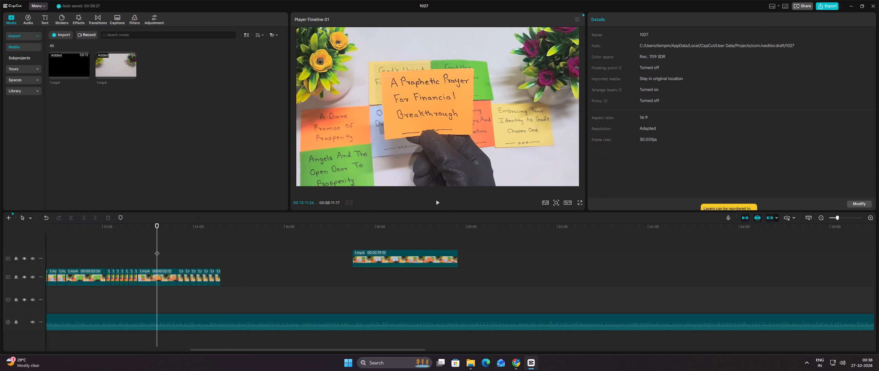
left_click_drag(157, 250, 209, 251)
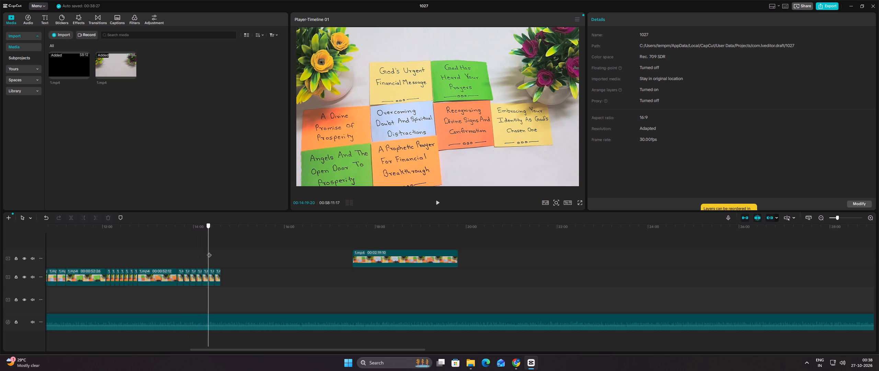
left_click_drag(209, 251, 215, 251)
Split the remaining upper-track segment at about 00:18:32, once "The Importance Of Obedience And Divine Timing" note is resting in place.
left_click(353, 243)
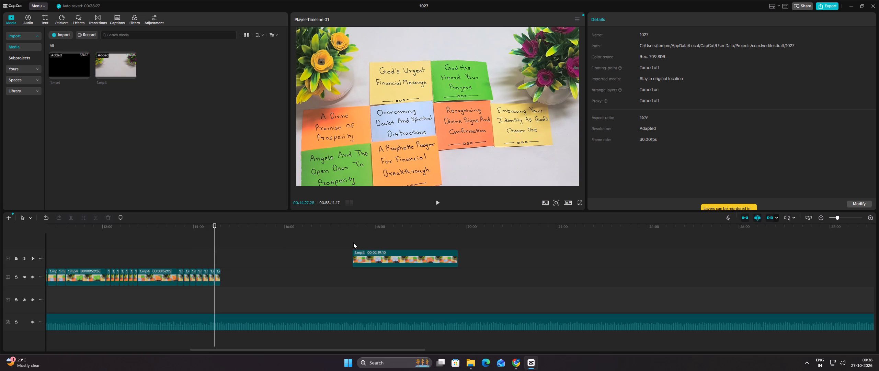
left_click_drag(353, 239, 392, 241)
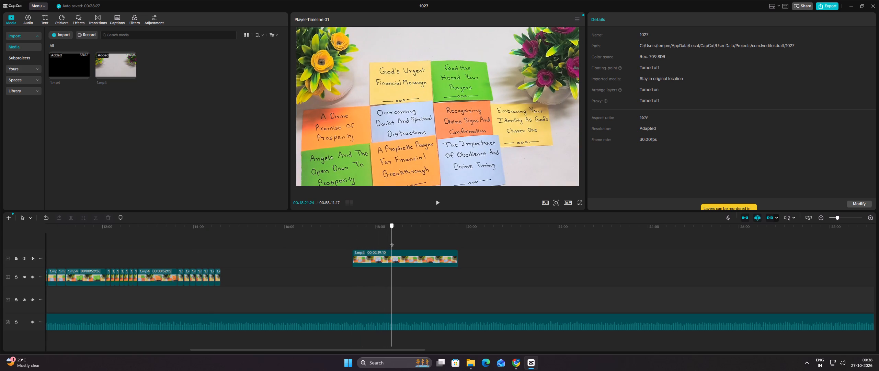
left_click_drag(392, 241, 400, 243)
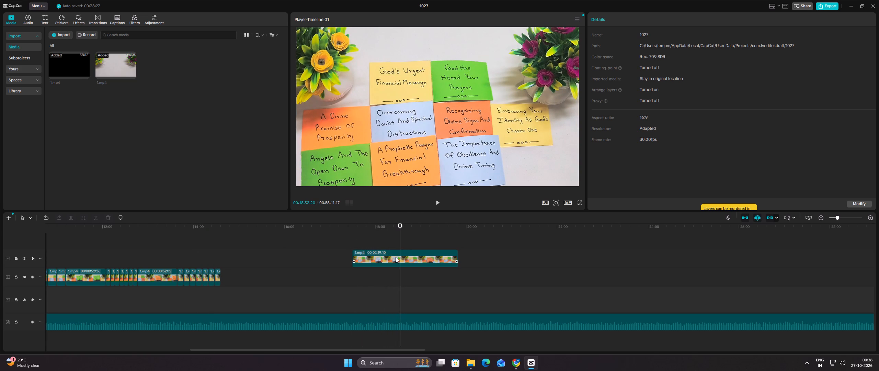
left_click(396, 257)
left_click(73, 217)
Move the "Importance Of Obedience" blue-note segment back along the upper track to start at about 00:15:12.
left_click_drag(376, 260, 344, 261)
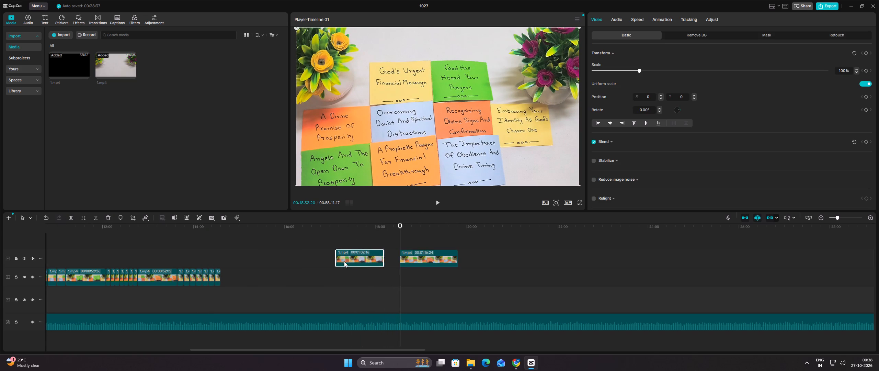
left_click_drag(344, 261, 271, 260)
Split the "Importance Of Obedience" segment at about 00:16:05, once the blue note is resting in place with the hand gone.
left_click(253, 242)
left_click_drag(253, 241, 264, 241)
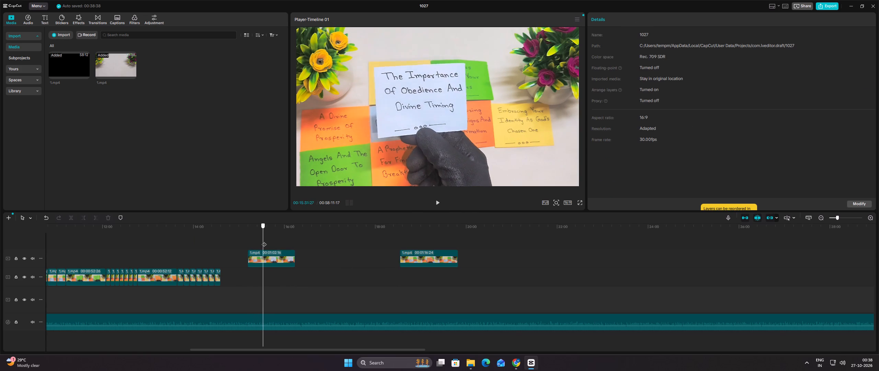
left_click_drag(264, 241, 286, 242)
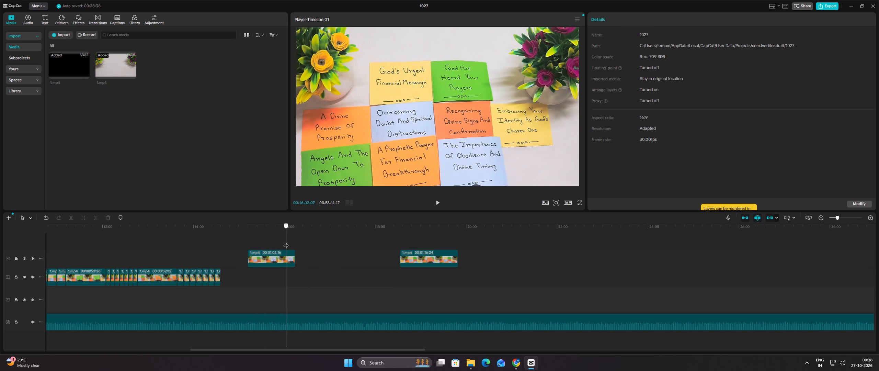
left_click_drag(286, 242, 285, 243)
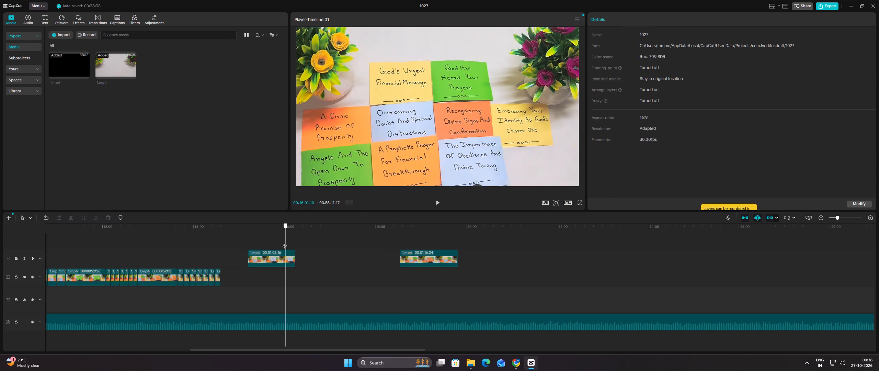
left_click_drag(285, 243, 288, 242)
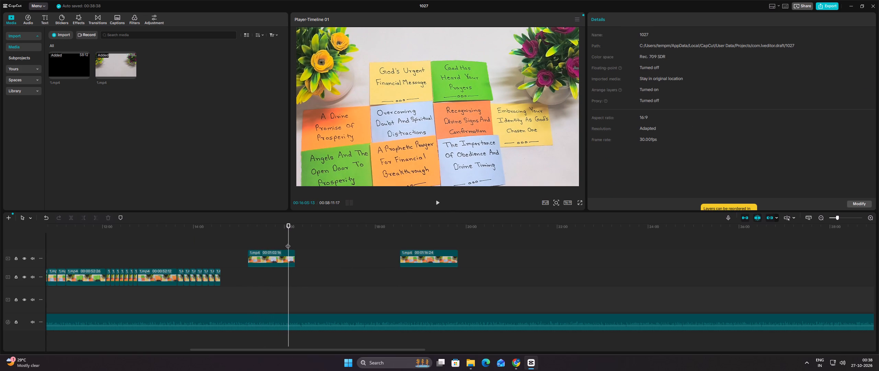
left_click(275, 256)
left_click(67, 218)
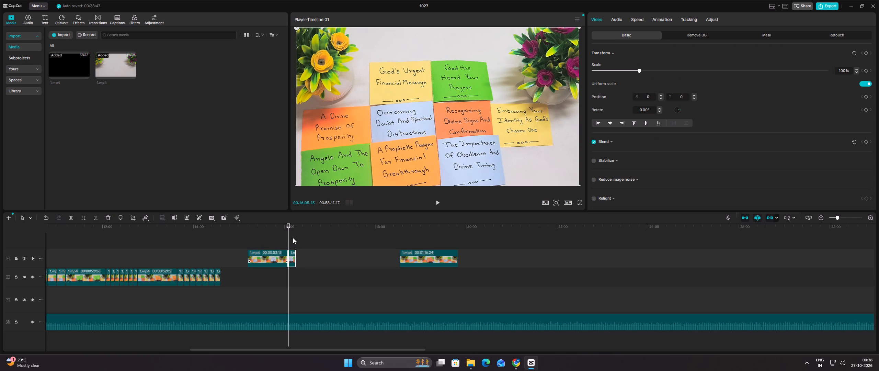
Copy the short resting piece of the "Importance Of Obedience" segment and paste it five times back to back after the original.
double_click(290, 238)
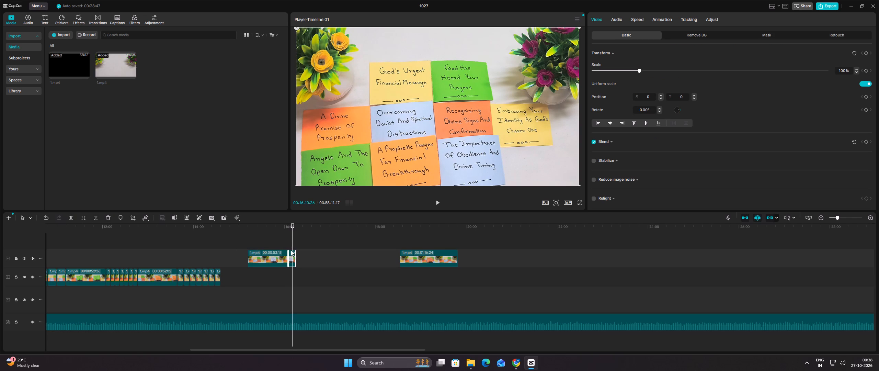
right_click(290, 252)
left_click(301, 103)
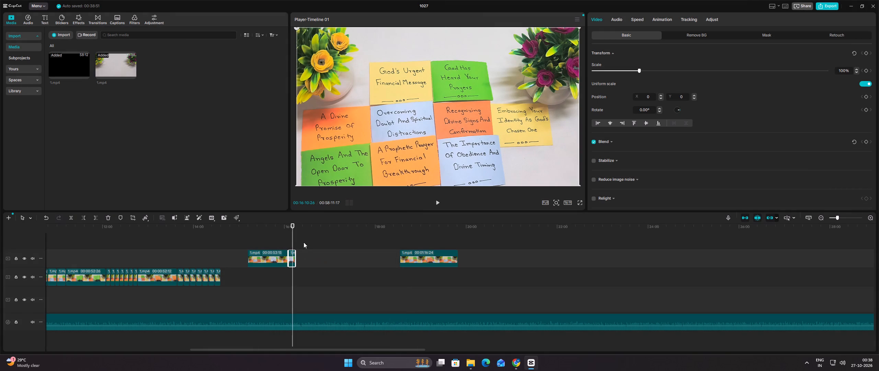
left_click(297, 242)
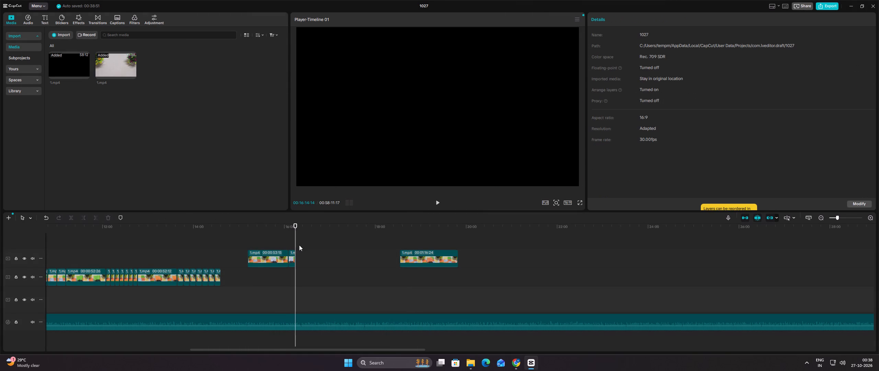
key("ctrl+v")
left_click(302, 241, "ctrl")
key("ctrl+v")
left_click(309, 241, "ctrl")
key("ctrl+v")
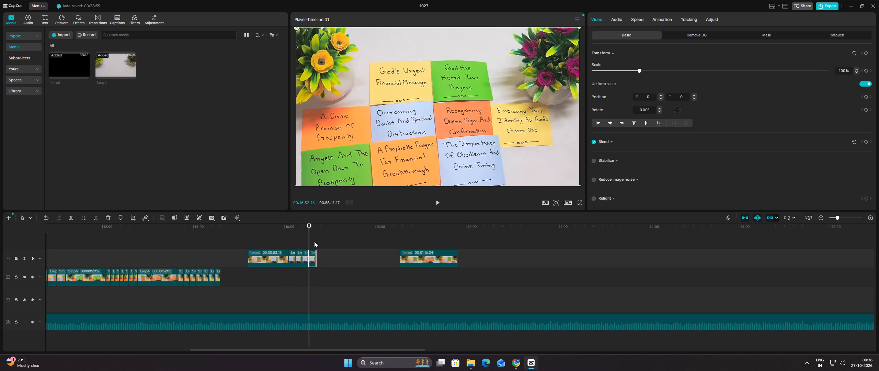
left_click(316, 241, "ctrl")
key("ctrl+v")
left_click(322, 237, "ctrl")
key("ctrl+v")
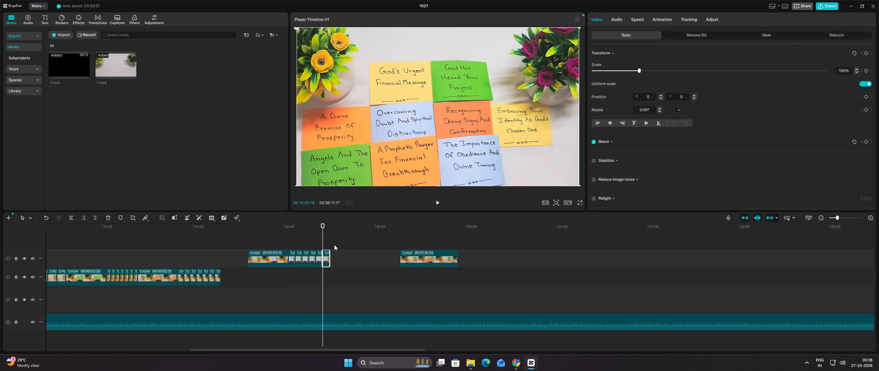
Move the "Importance Of Obedience" segment with all its resting copies onto the lower track, directly after the last orange-note copy.
left_click_drag(334, 245, 272, 256)
left_click_drag(270, 256, 243, 275)
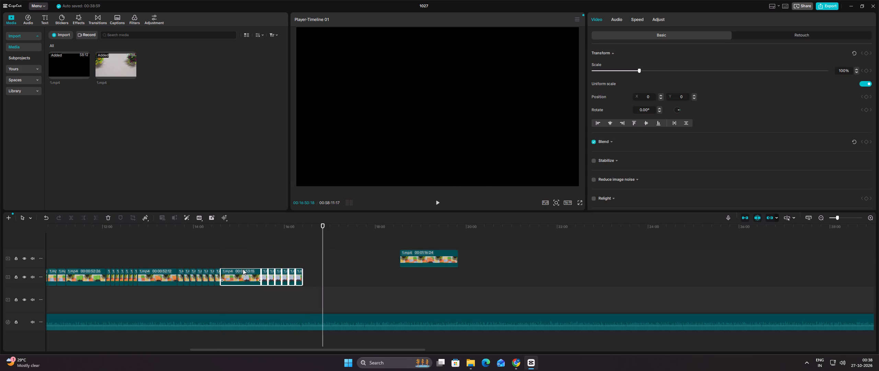
left_click(249, 249)
left_click_drag(249, 249, 283, 252)
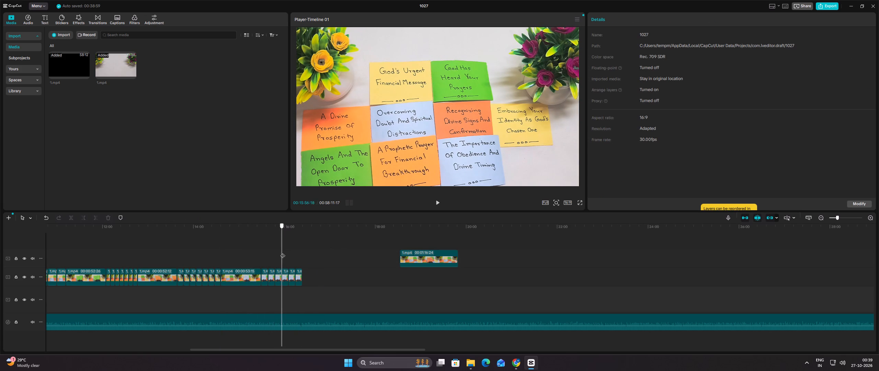
left_click_drag(283, 252, 296, 247)
Move the remaining "Expecting A Testimony Of Hope" segment onto the lower track, directly after the last blue-note copy.
left_click_drag(415, 257, 328, 274)
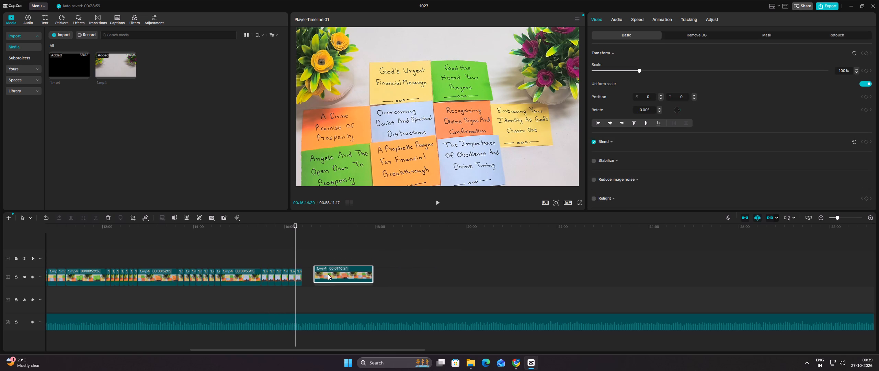
left_click_drag(328, 274, 316, 277)
Trim the end of the "Expecting A Testimony Of Hope" segment to a duration of about 00:01:12:22.
left_click(301, 245)
left_click_drag(301, 244, 313, 245)
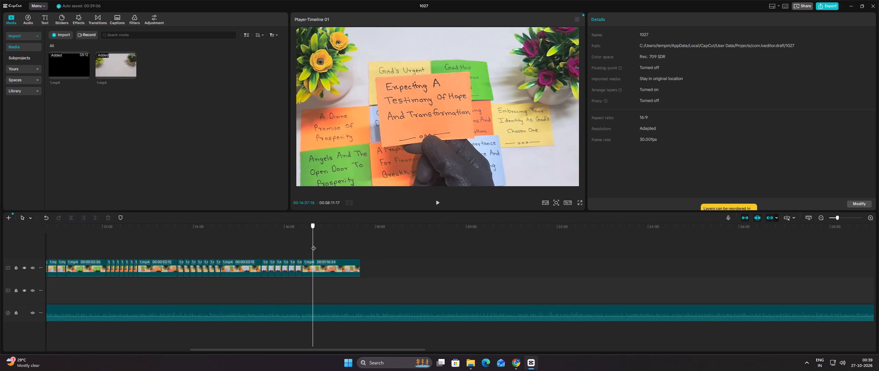
left_click_drag(313, 245, 321, 246)
left_click(330, 274)
left_click_drag(360, 262, 359, 262)
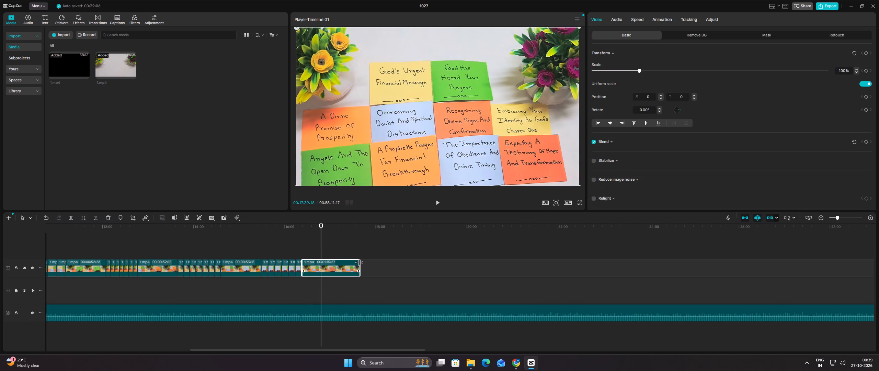
left_click_drag(359, 262, 357, 262)
Split the "Expecting A Testimony Of Hope" segment at about 00:17:15, once the orange note is resting in place.
left_click(324, 246)
left_click_drag(324, 245, 345, 246)
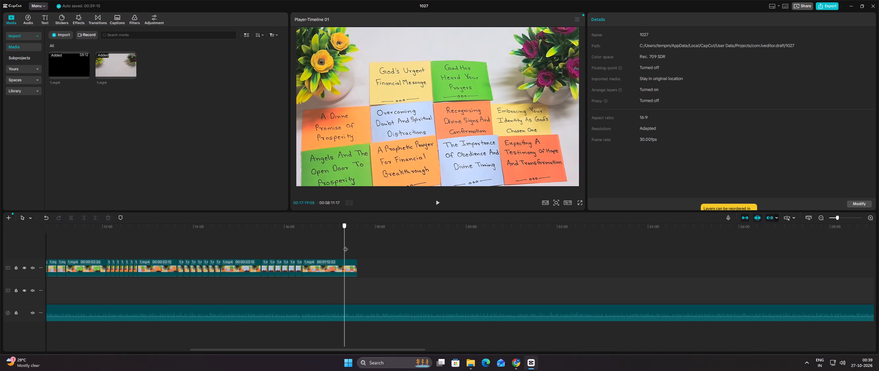
left_click_drag(345, 246, 336, 245)
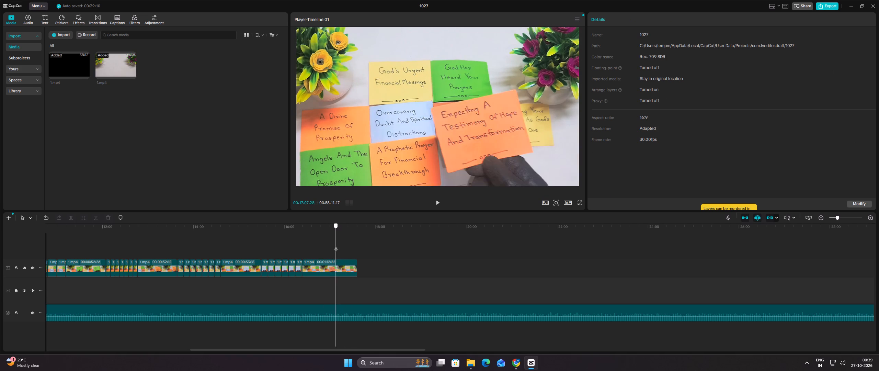
left_click_drag(336, 245, 340, 243)
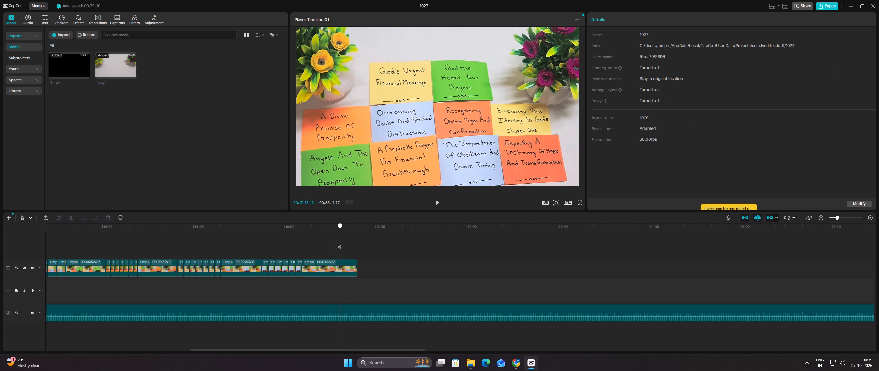
left_click_drag(340, 243, 341, 243)
left_click(341, 248)
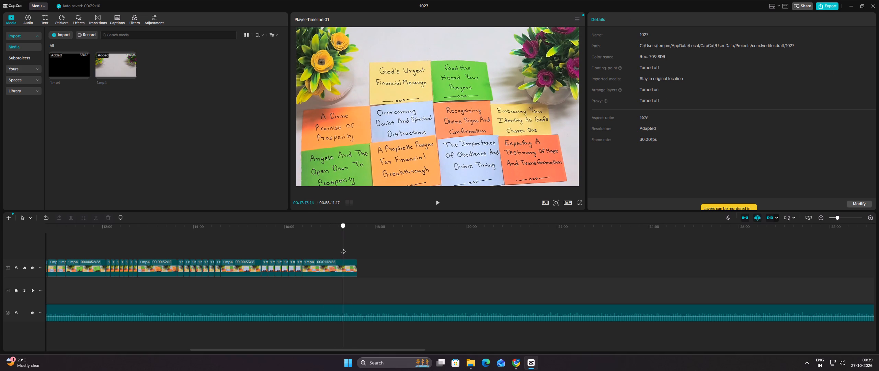
left_click(340, 258)
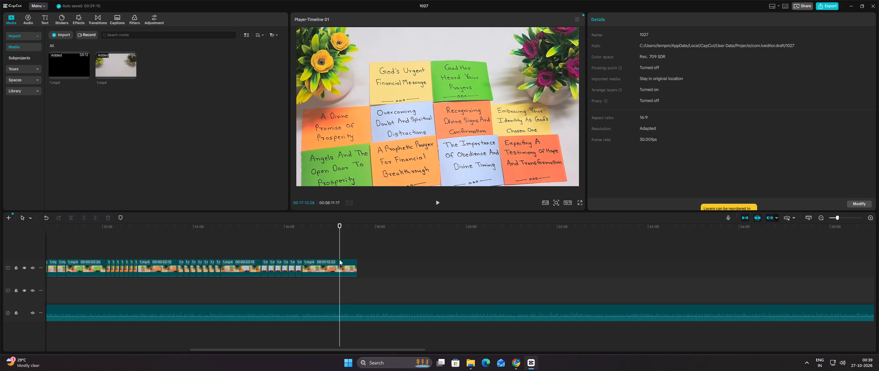
left_click(340, 250)
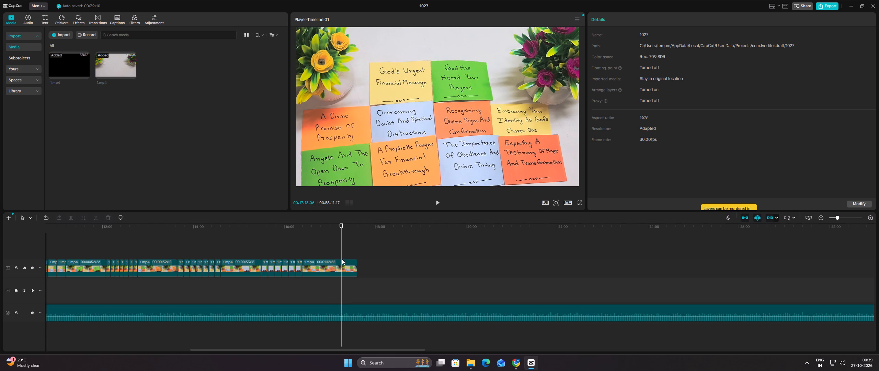
left_click(340, 264)
left_click(74, 216)
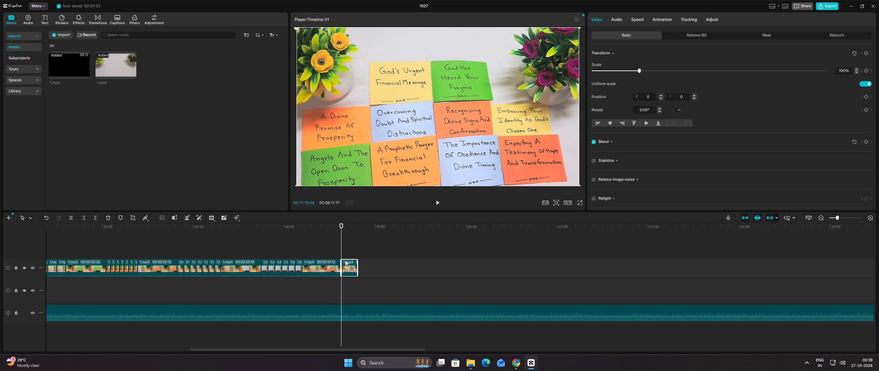
Copy the resting end piece of the "Expecting A Testimony Of Hope" segment and paste it eleven times back to back after the original.
right_click(346, 262)
left_click(389, 99)
left_click(351, 250)
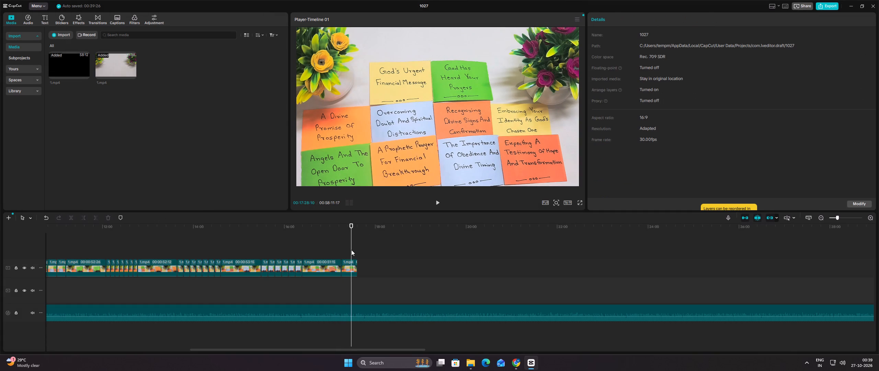
left_click_drag(351, 250, 357, 249)
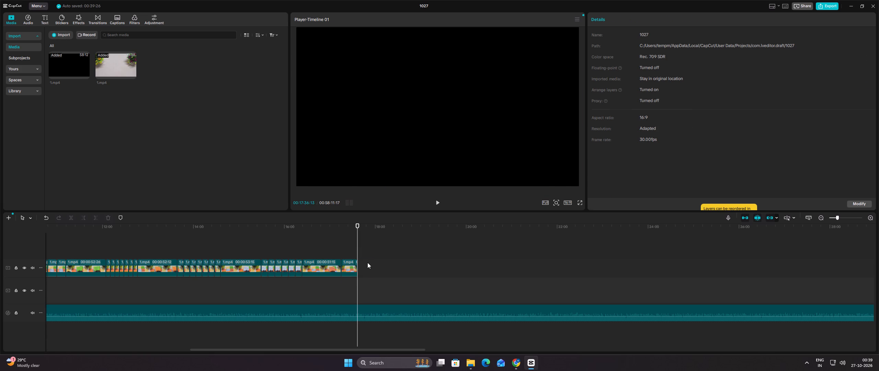
key("ctrl+v")
left_click(373, 249, "ctrl")
key("ctrl+v")
left_click(389, 248, "ctrl")
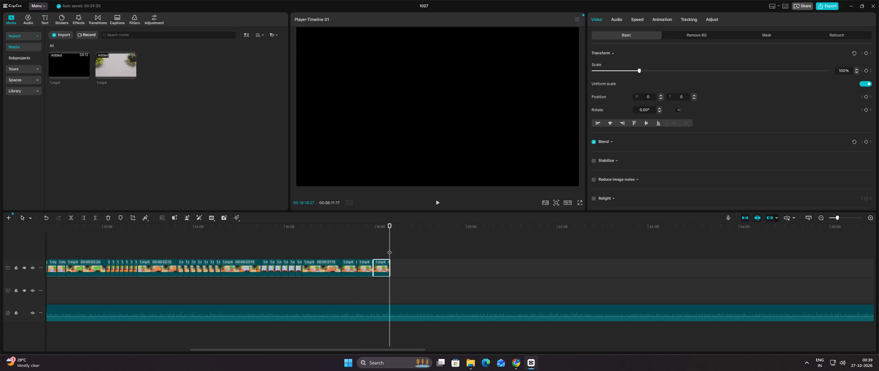
key("ctrl+v")
left_click(406, 247, "ctrl")
key("ctrl+v")
left_click(422, 247, "ctrl")
key("ctrl+v")
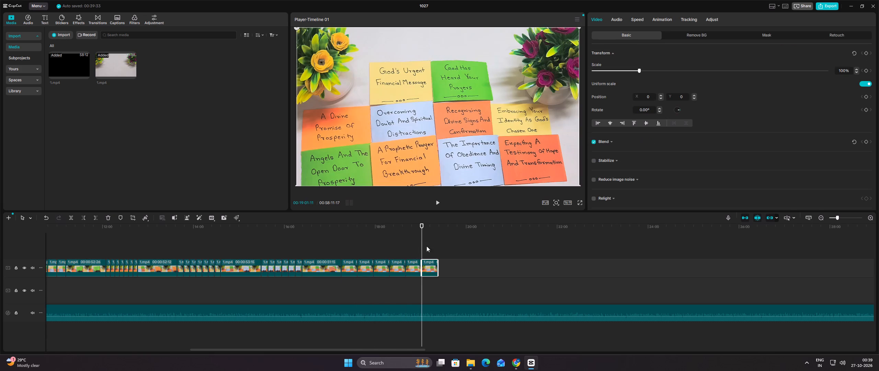
left_click(437, 245, "ctrl")
key("ctrl+v")
left_click(454, 245, "ctrl")
key("ctrl+v")
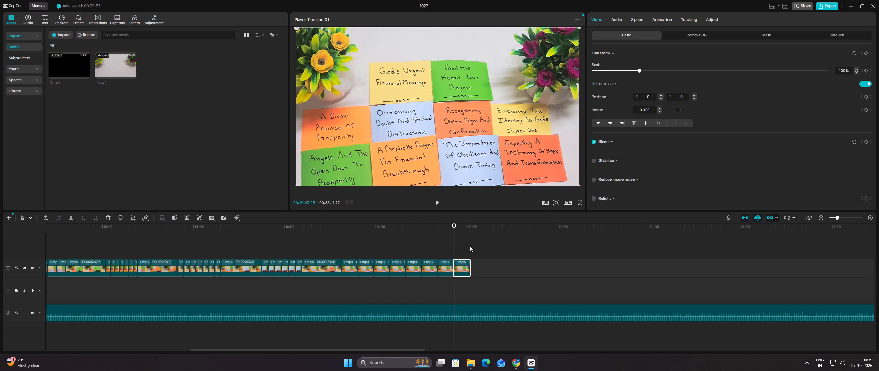
left_click(471, 245, "ctrl")
key("ctrl+v")
left_click(486, 247, "ctrl")
key("ctrl+v")
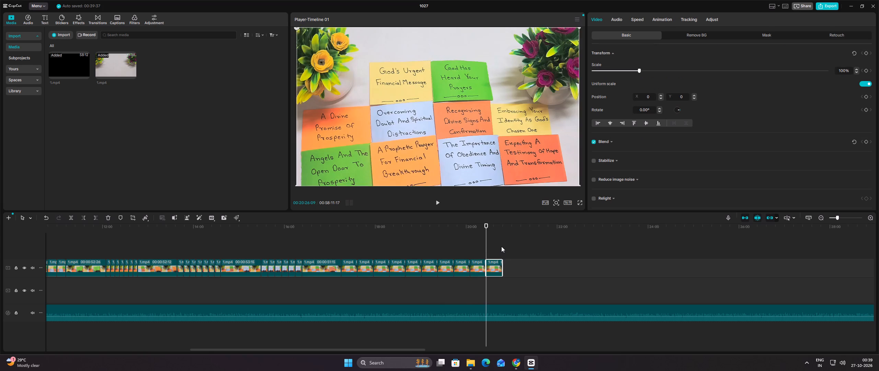
left_click(502, 246, "ctrl")
key("ctrl+v")
left_click(518, 246, "ctrl")
key("ctrl+v")
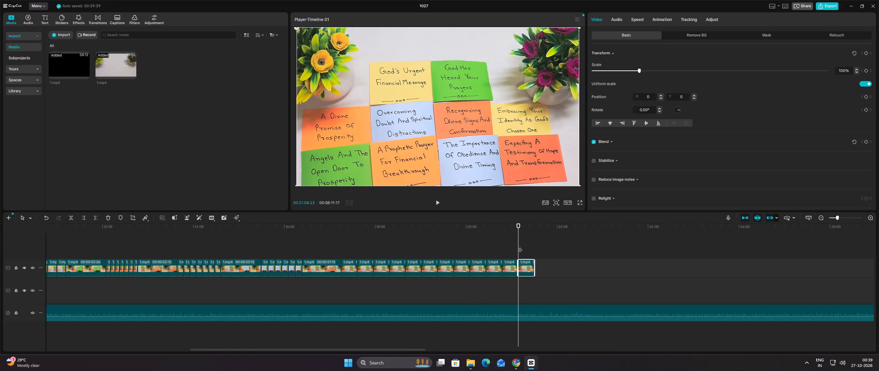
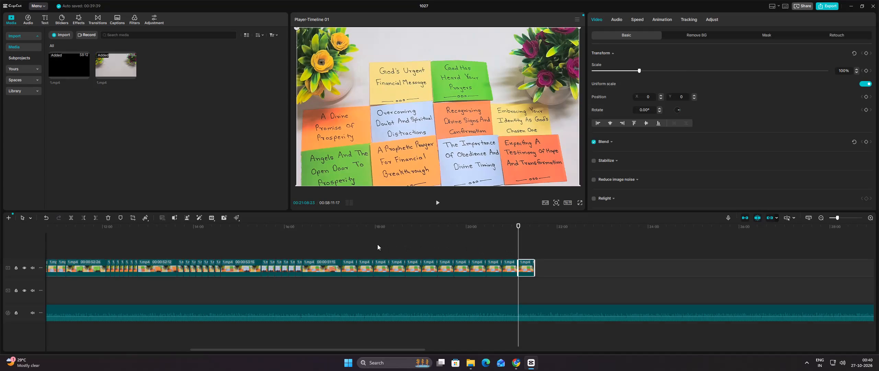
Copy the last eleven resting orange-note segments as a block and paste the block twice, back to back after the final segment.
left_click(370, 243)
left_click_drag(370, 243, 496, 242)
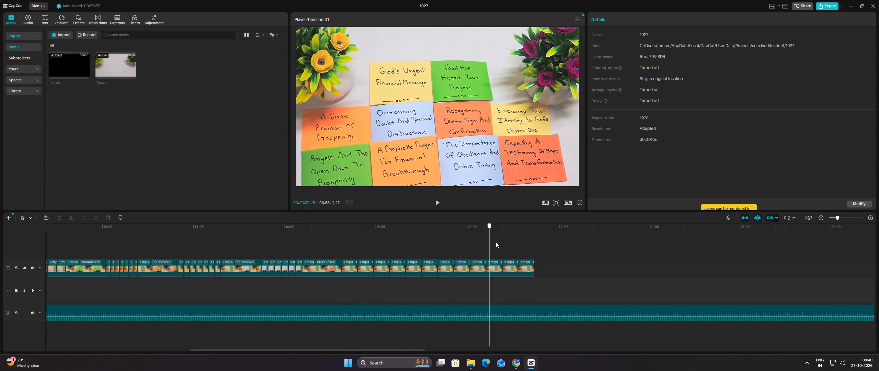
left_click_drag(496, 242, 533, 240)
left_click_drag(545, 244, 366, 283)
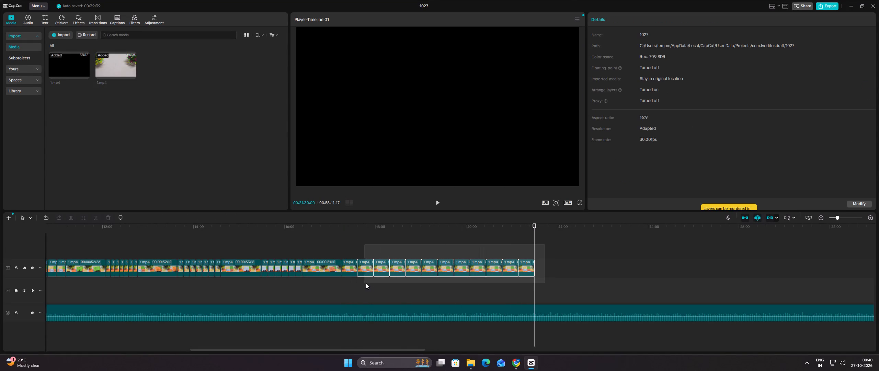
left_click_drag(366, 283, 362, 282)
right_click(363, 270)
left_click(383, 111)
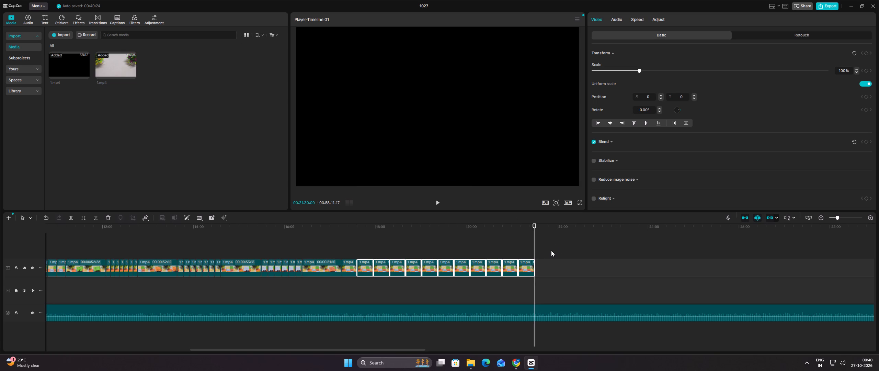
key("ctrl+v")
left_click(712, 247, "ctrl")
key("ctrl+v")
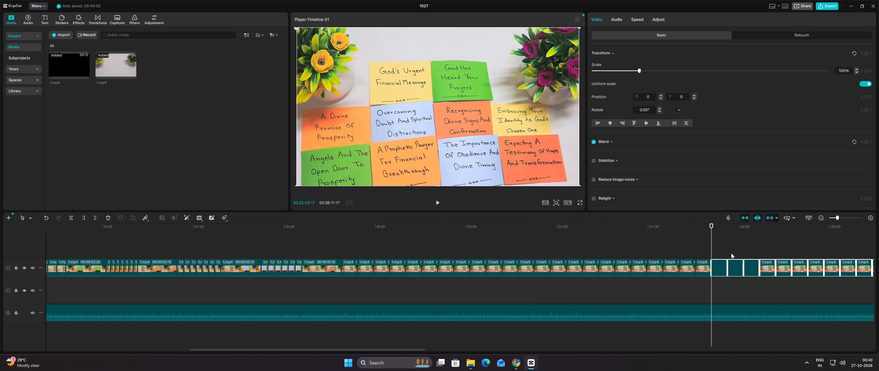
Paste the eleven-segment orange-note block two more times, each directly after the end of the video track.
scroll(781, 239, "down", 11, "ctrl")
scroll(752, 244, "up", 1, "ctrl")
scroll(750, 245, "down", 4, "ctrl")
scroll(683, 254, "up", 1, "ctrl")
scroll(678, 254, "down", 4, "ctrl")
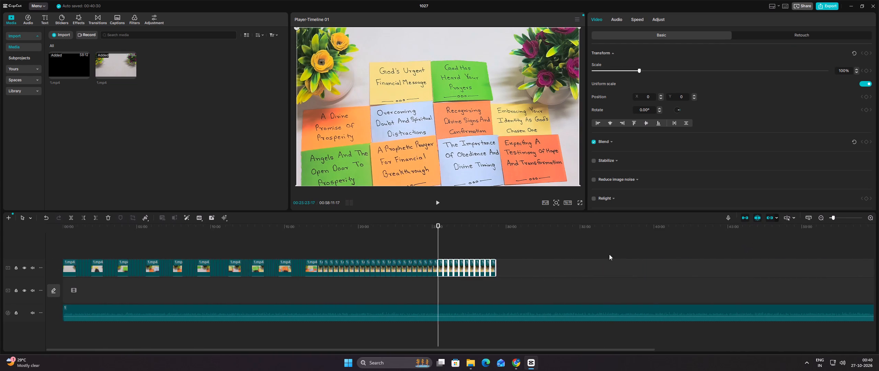
scroll(609, 254, "down", 3, "ctrl")
left_click(322, 248, "ctrl")
left_click_drag(322, 248, 326, 247, "ctrl")
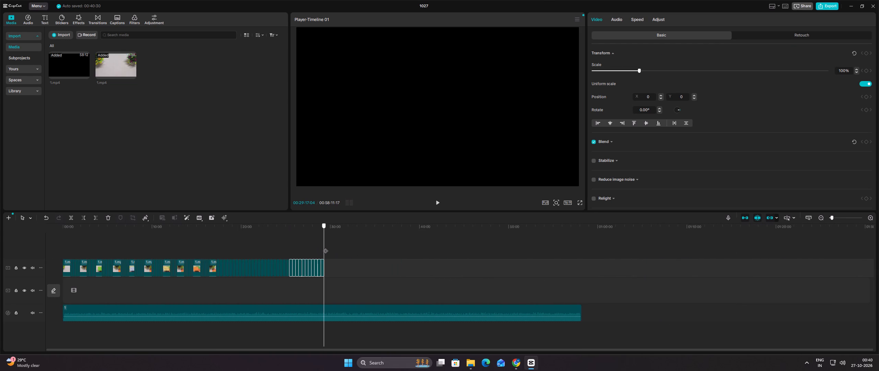
key("ctrl+v")
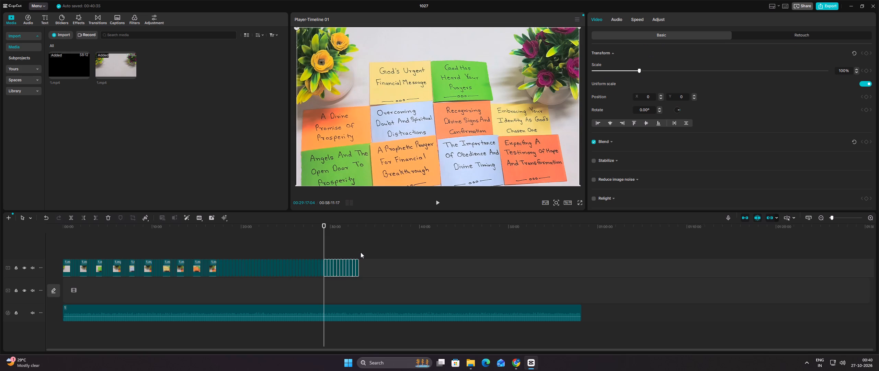
left_click(361, 252, "ctrl")
key("ctrl+v")
Paste the eleven-segment block six more times back to back, extending the video track past the end of the audio.
left_click(212, 242, "ctrl")
left_click_drag(212, 242, 395, 245, "ctrl")
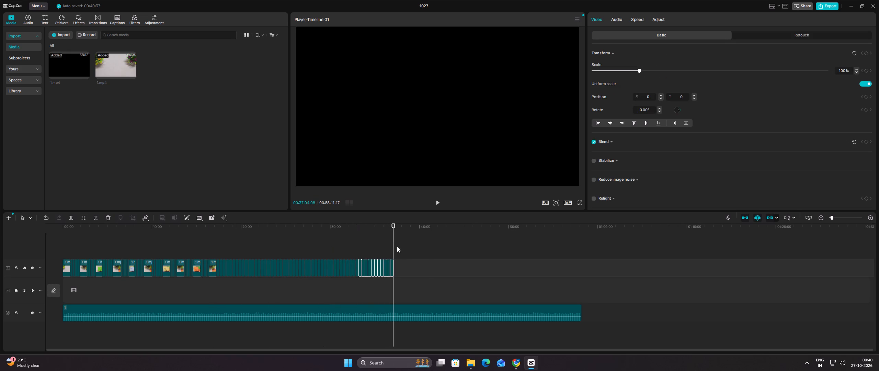
key("ctrl+v")
left_click(427, 249, "ctrl")
left_click(429, 249, "ctrl")
key("ctrl+v")
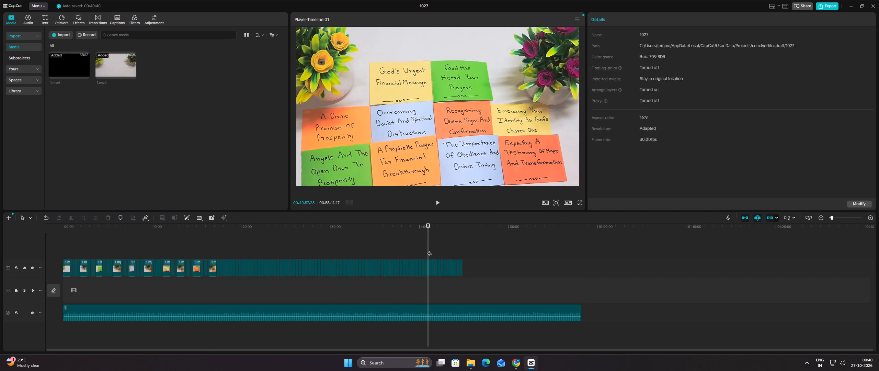
left_click(462, 254, "ctrl")
key("ctrl+v")
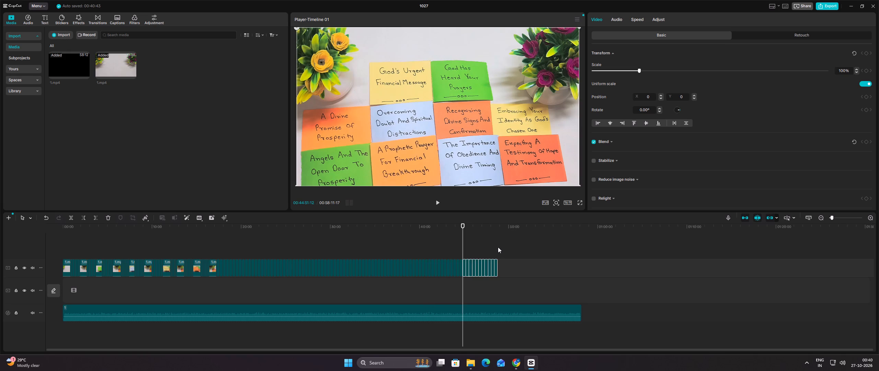
left_click(498, 247, "ctrl")
key("ctrl+v")
left_click(532, 249, "ctrl")
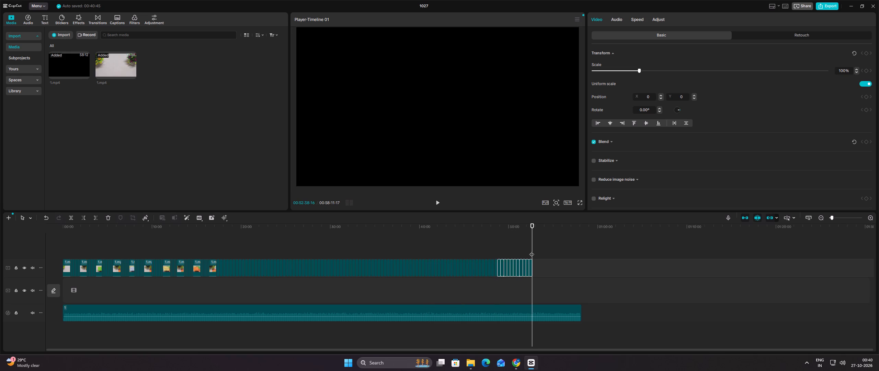
key("ctrl+v")
left_click(567, 252, "ctrl")
key("ctrl+v")
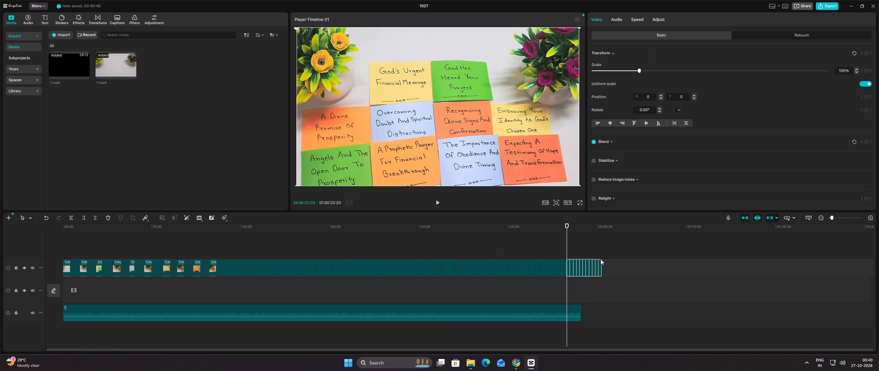
Delete the last six orange-note segments, which lie entirely beyond the end of the audio.
left_click(605, 254, "ctrl")
scroll(628, 253, "up", 16, "ctrl")
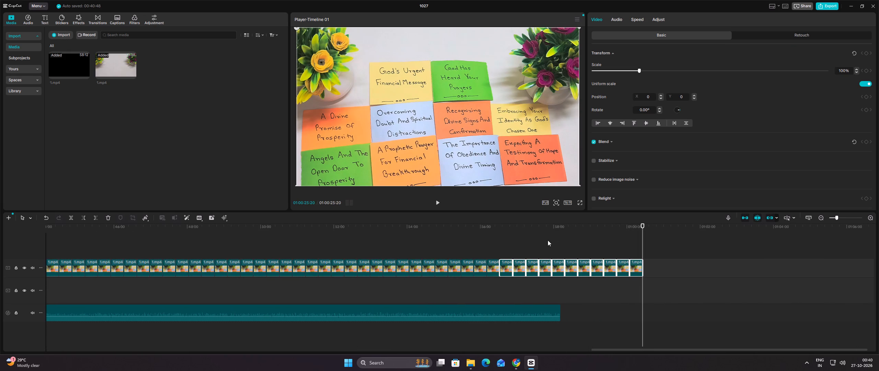
scroll(530, 235, "up", 1, "ctrl")
scroll(530, 235, "down", 1, "ctrl")
scroll(530, 235, "up", 7, "ctrl")
scroll(508, 238, "down", 1, "ctrl")
scroll(508, 238, "up", 6, "ctrl")
scroll(477, 233, "up", 1, "ctrl")
scroll(477, 233, "down", 1, "ctrl")
scroll(477, 233, "up", 1, "ctrl")
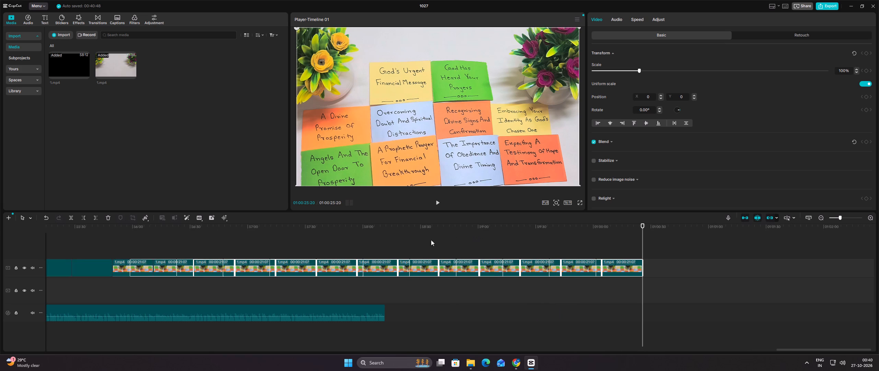
left_click(351, 250, "ctrl")
left_click(351, 246)
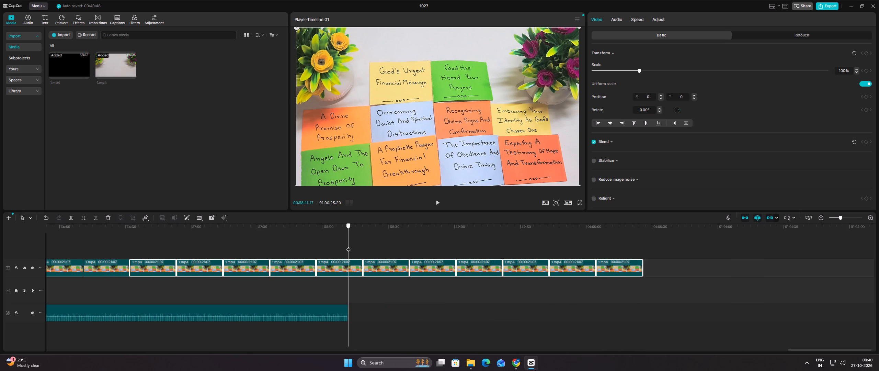
double_click(373, 246)
left_click_drag(383, 246, 697, 289)
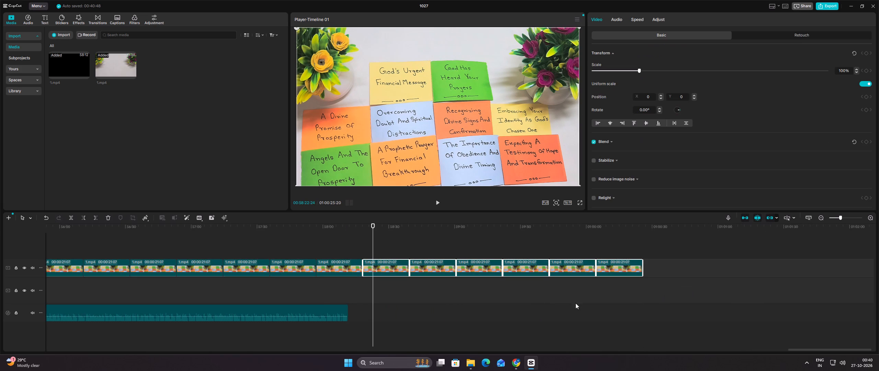
left_click(109, 217)
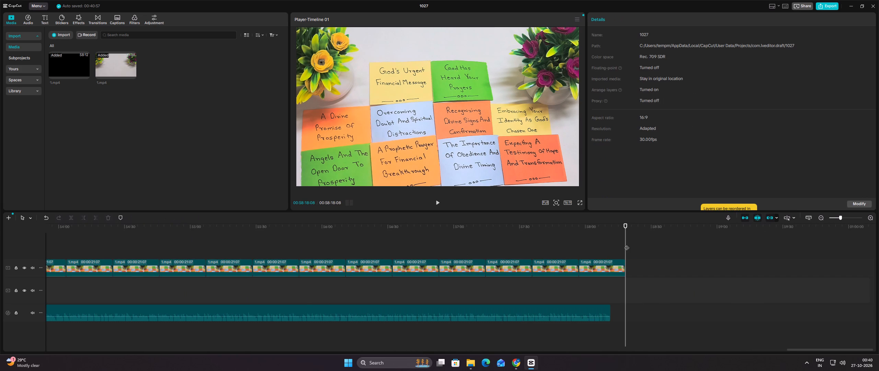
Select every segment on the upper video track and move them all down onto the empty main track, starting at the timeline's beginning.
scroll(629, 243, "down", 20, "ctrl")
scroll(629, 243, "down", 2, "ctrl")
scroll(663, 267, "down", 1, "ctrl")
scroll(663, 267, "up", 1, "ctrl")
scroll(663, 267, "down", 8, "ctrl")
left_click_drag(385, 248, 56, 279)
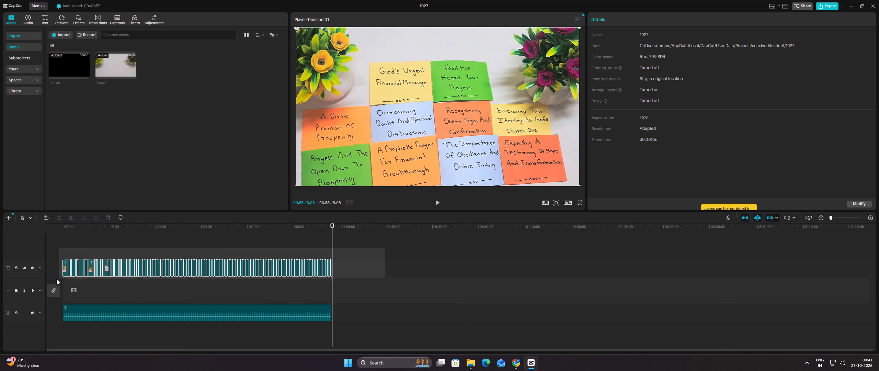
left_click_drag(56, 279, 49, 280)
left_click(71, 239)
left_click_drag(71, 239, 53, 239)
left_click_drag(57, 239, 430, 286)
scroll(392, 249, "up", 7, "ctrl")
scroll(392, 249, "down", 1, "ctrl")
scroll(392, 249, "up", 5, "ctrl")
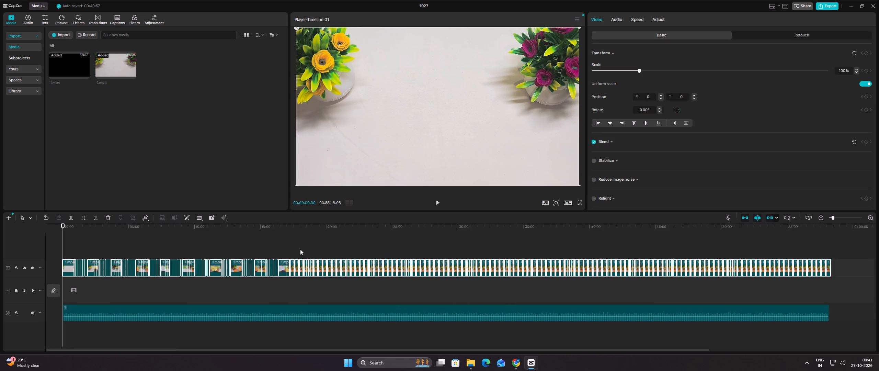
left_click_drag(127, 267, 123, 283)
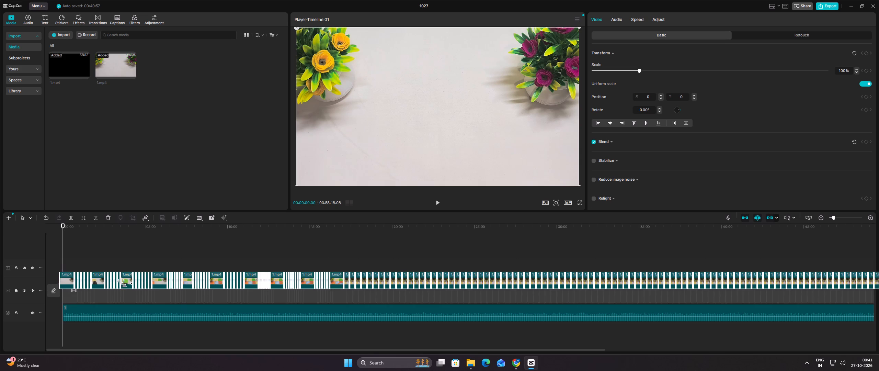
left_click_drag(123, 283, 123, 286)
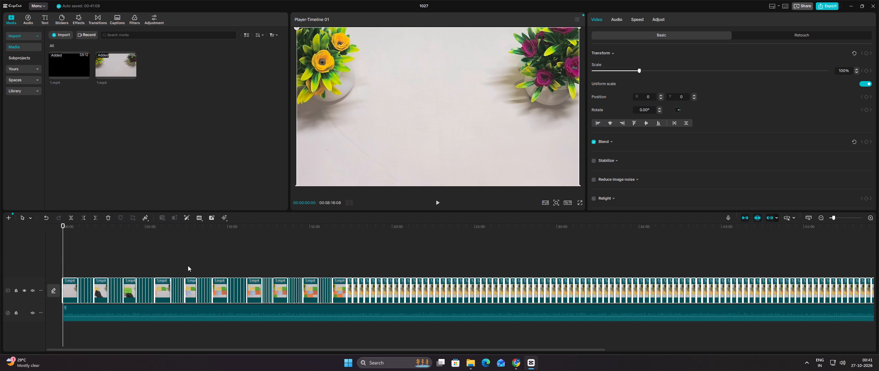
Move the playhead to a frame with all ten notes laid out, snip the preview image with Snipping Tool and copy it.
scroll(223, 258, "down", 11, "ctrl")
scroll(67, 256, "up", 2, "ctrl")
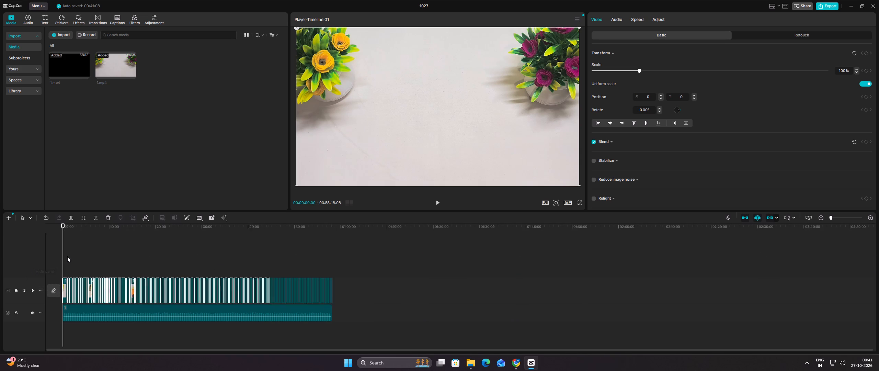
scroll(67, 256, "up", 10, "ctrl")
scroll(67, 256, "down", 1, "ctrl")
scroll(67, 256, "up", 1, "ctrl")
left_click(67, 256)
left_click_drag(67, 256, 69, 256)
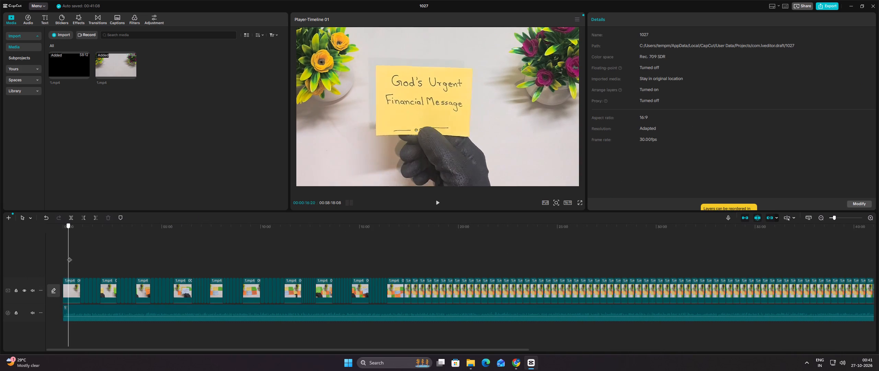
left_click_drag(69, 256, 392, 263)
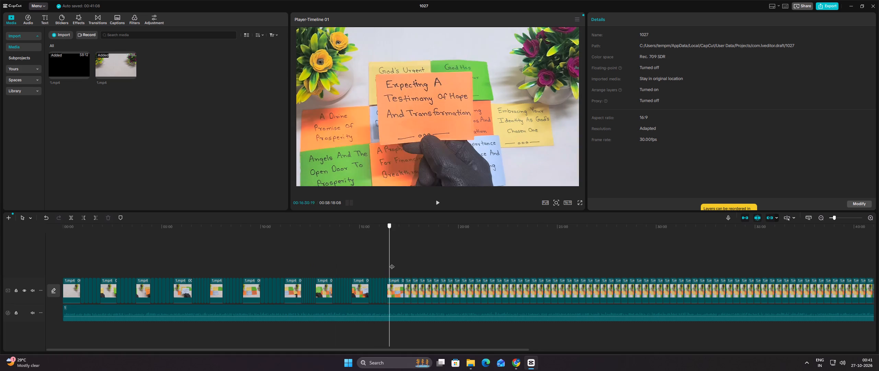
left_click_drag(392, 263, 554, 248)
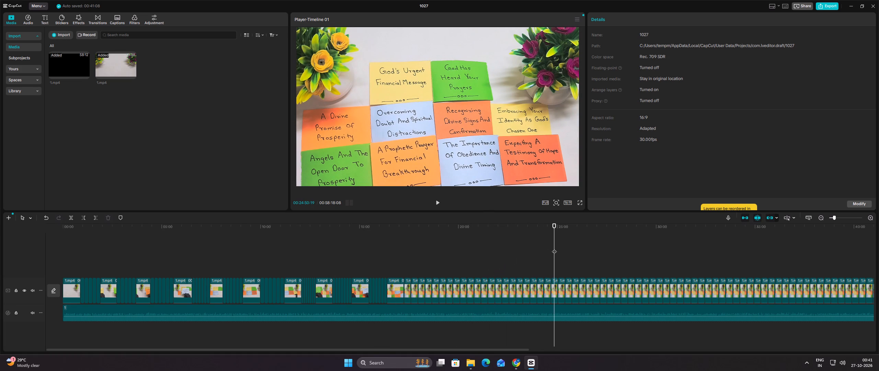
key("Print")
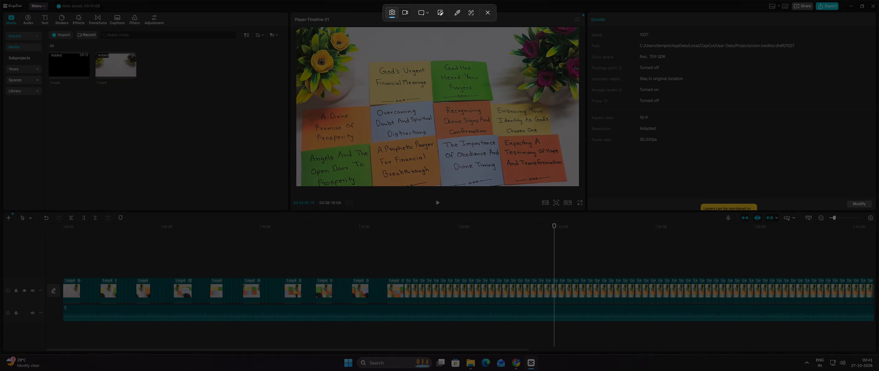
left_click_drag(297, 27, 578, 186)
left_click(839, 295)
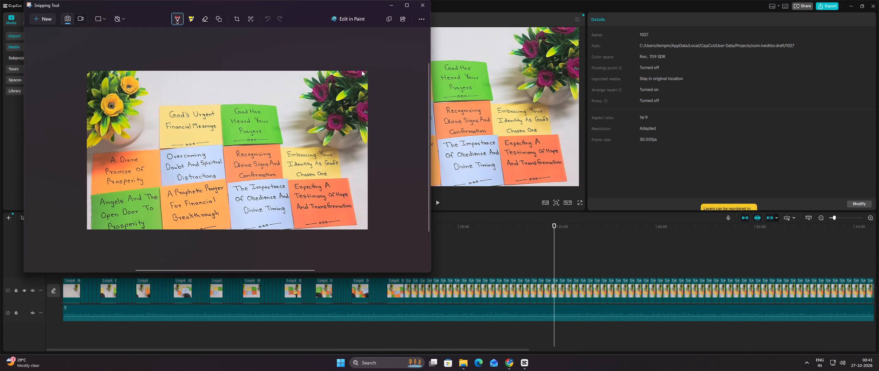
left_click(389, 19)
left_click(390, 8)
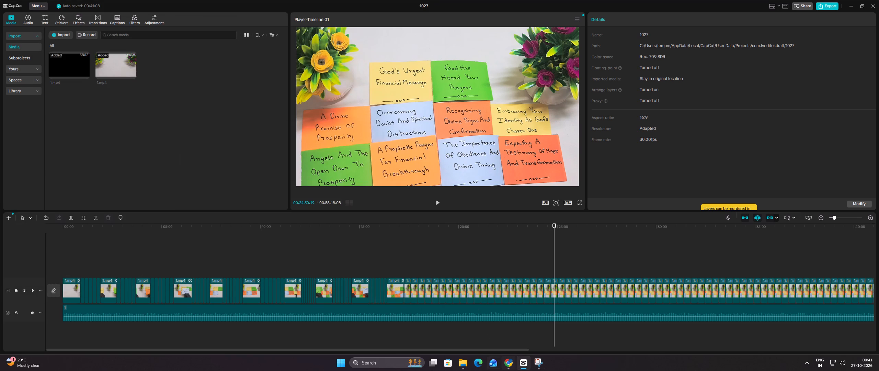